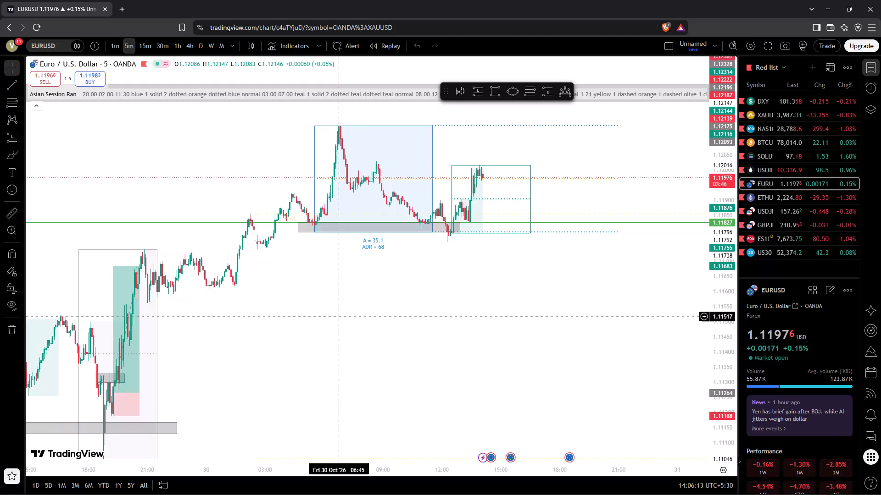
Examine the GDP growth rate events scheduled for 30 Oct 14:30 on the EURUSD 5-minute chart.
left_click_drag(452, 294, 412, 306)
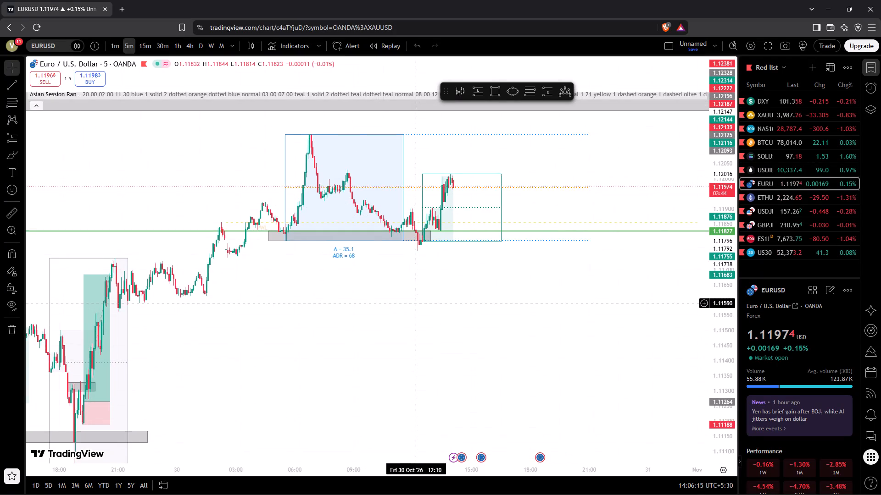
left_click_drag(412, 306, 393, 312)
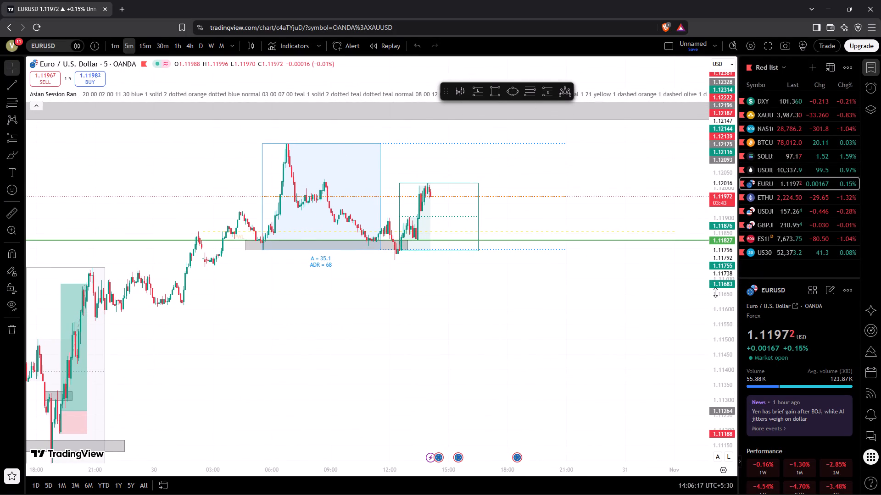
left_click_drag(715, 292, 728, 153)
left_click_drag(567, 246, 597, 226)
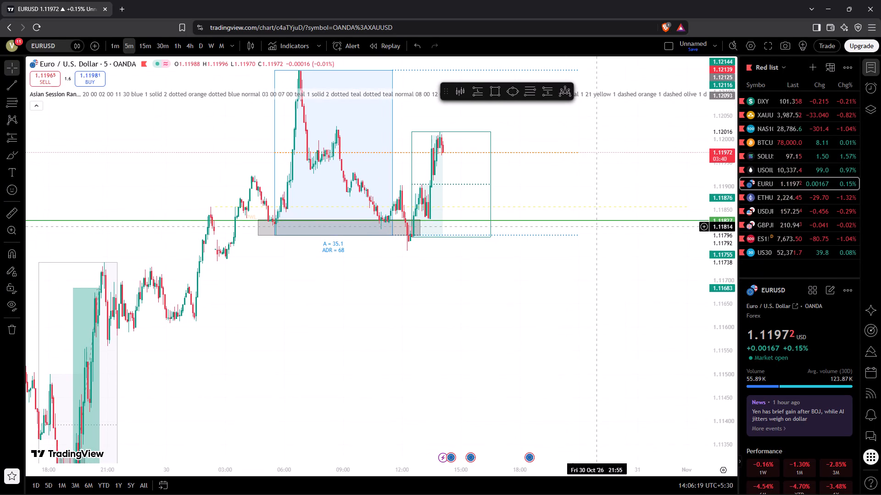
left_click_drag(520, 472, 441, 478)
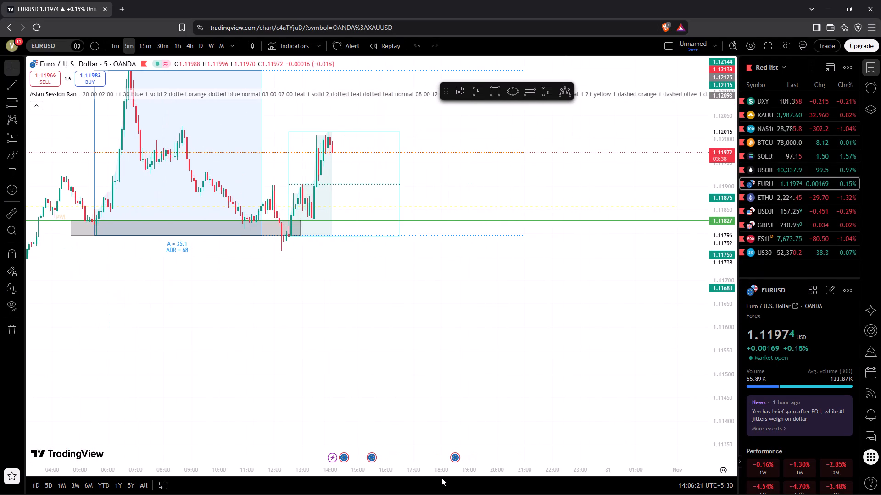
left_click(344, 457)
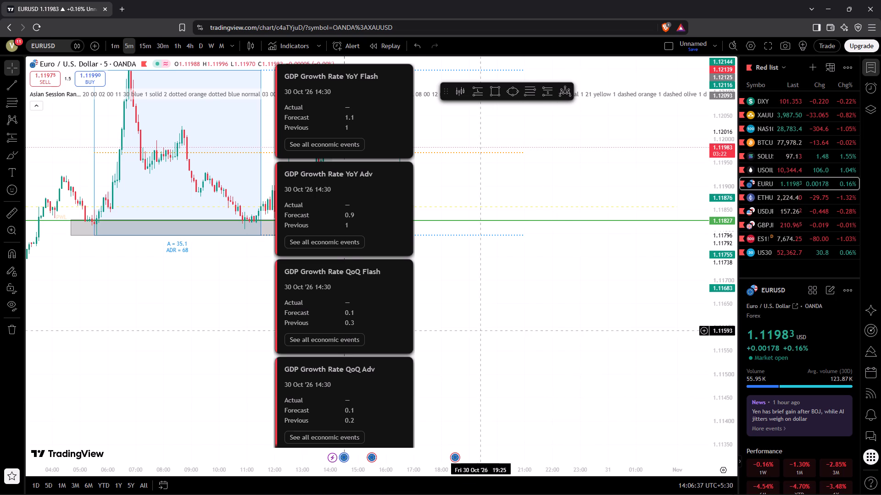
left_click(464, 344)
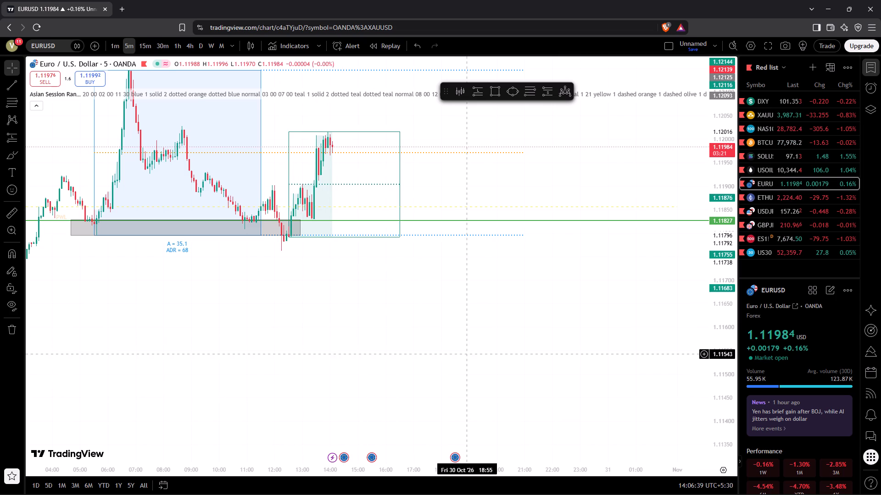
Check the recent EURUSD price action on the 1-minute timeframe and return to the 5-minute chart.
left_click_drag(466, 356, 515, 393)
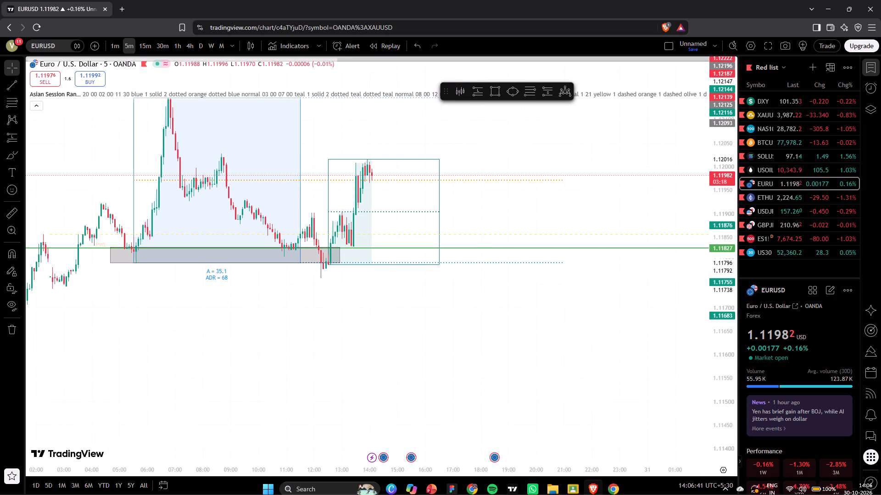
left_click_drag(388, 313, 398, 325)
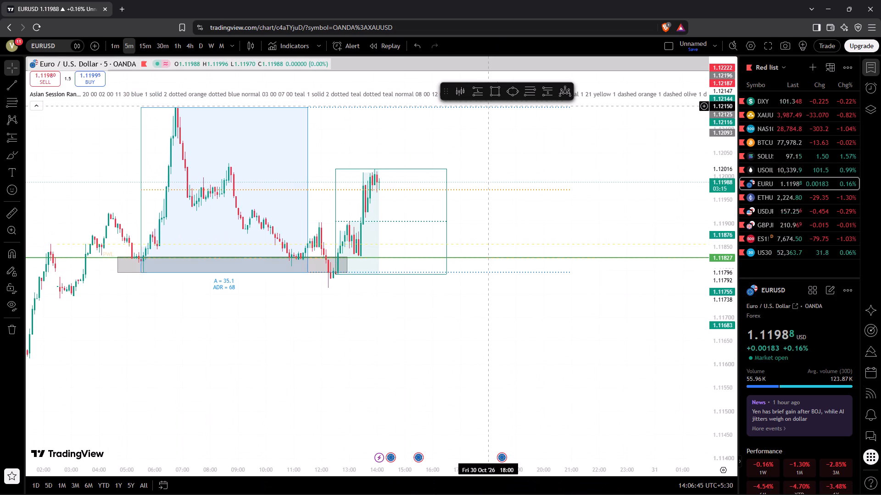
left_click(476, 95)
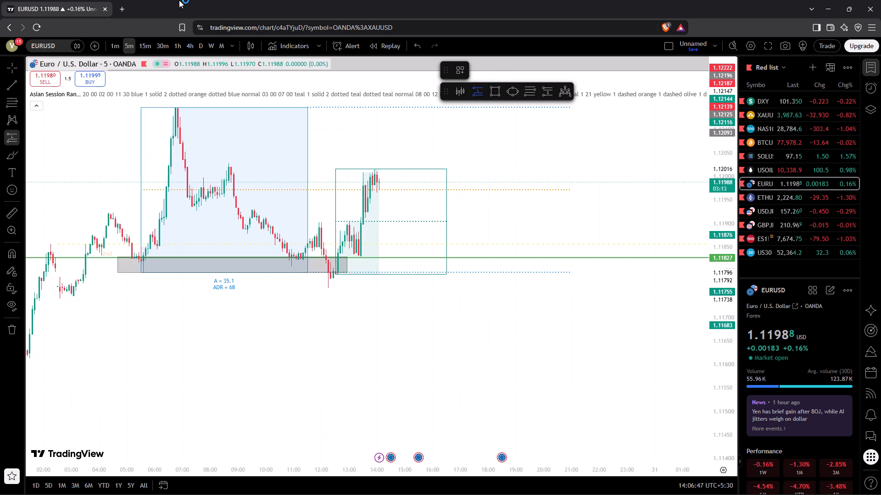
left_click(116, 47)
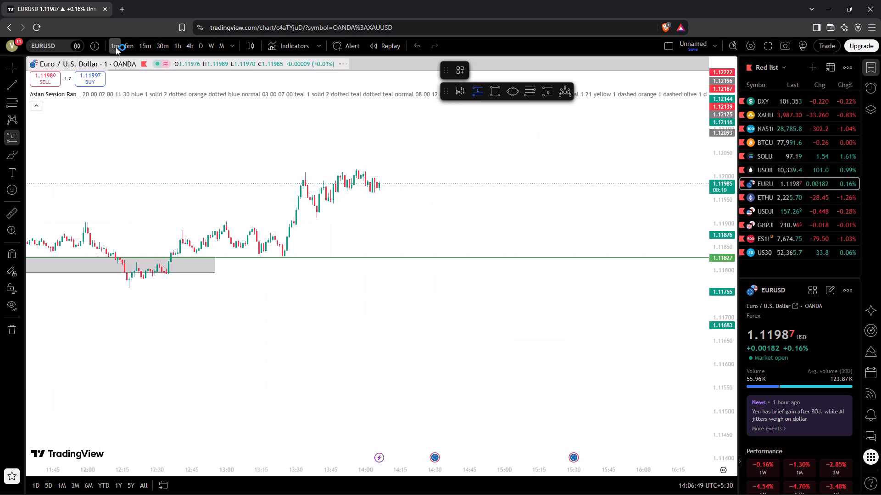
left_click(132, 49)
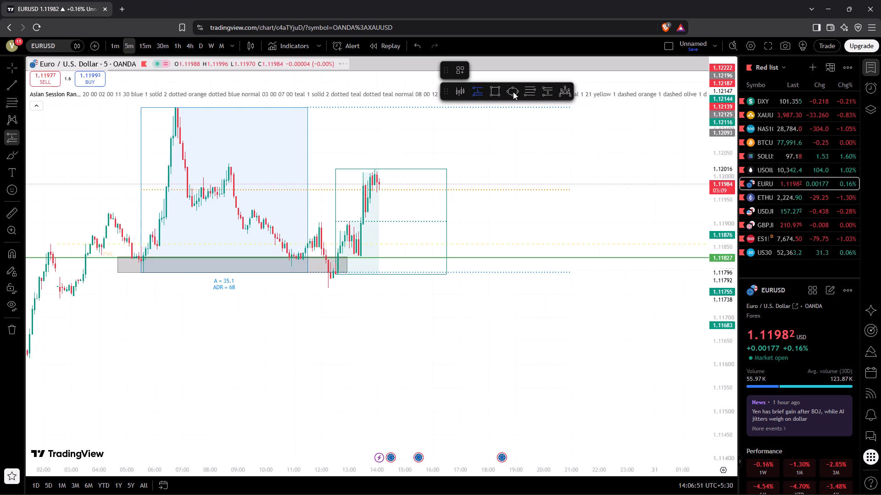
Start a Fibonacci retracement on the EURUSD 5-minute chart.
left_click(531, 92)
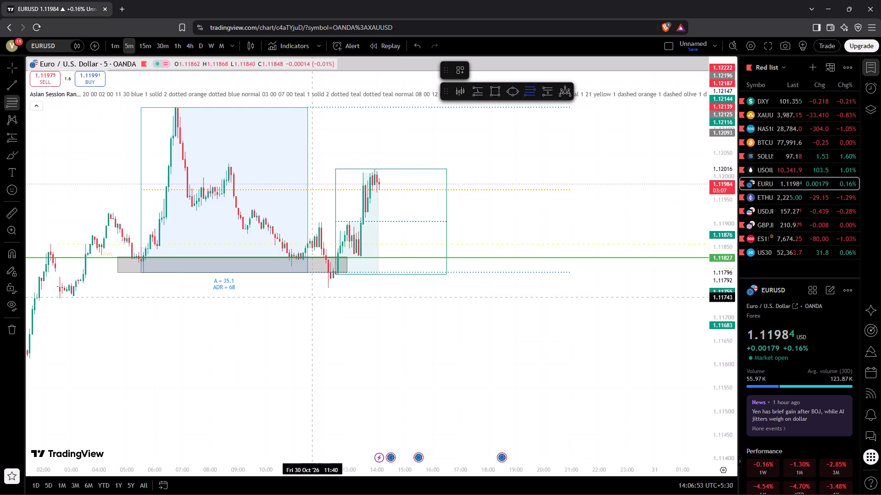
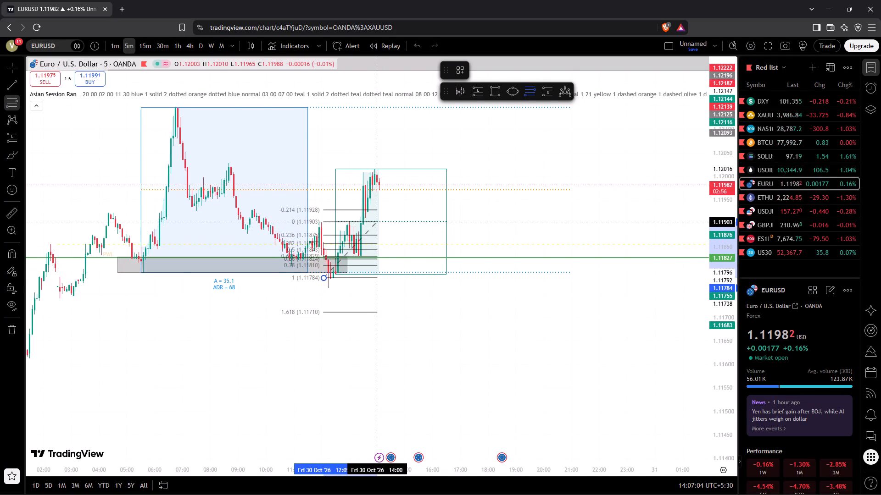
left_click(376, 221)
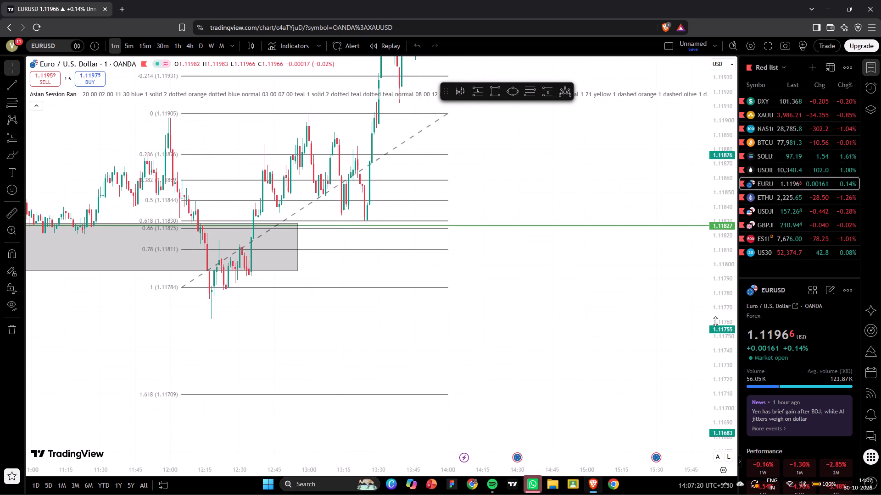
left_click_drag(612, 349, 622, 381)
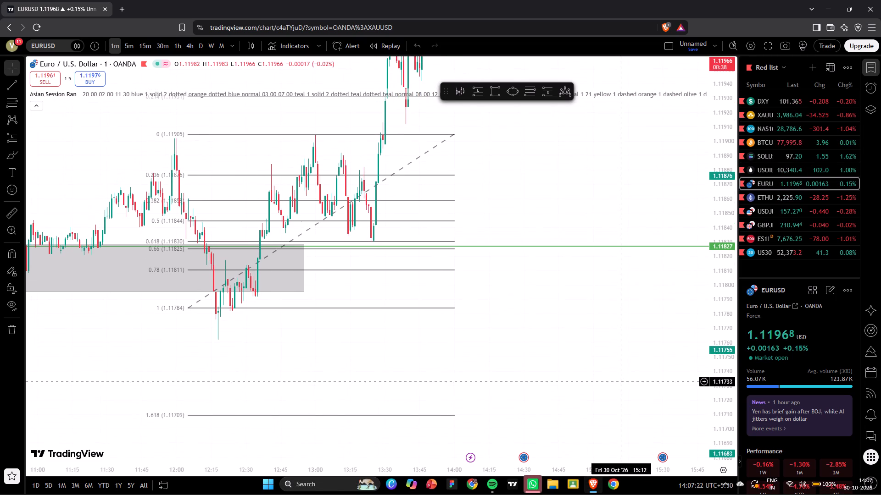
left_click_drag(588, 378, 606, 473)
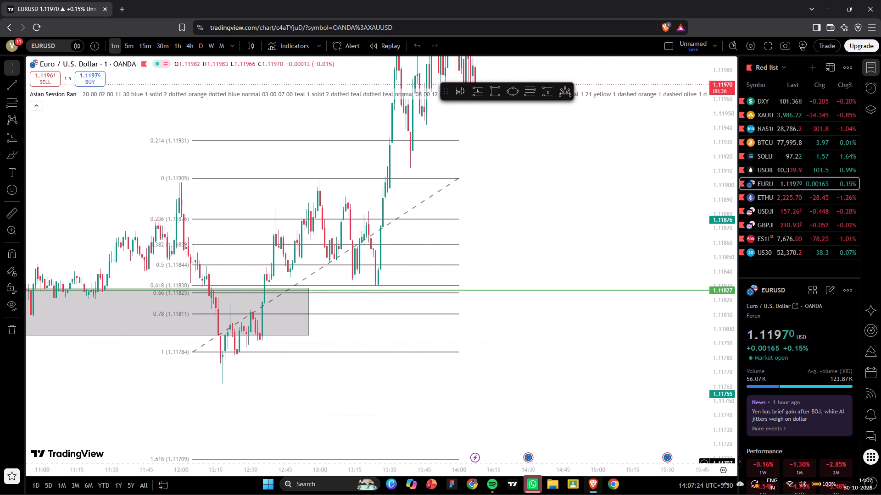
left_click_drag(606, 473, 619, 491)
left_click_drag(583, 411, 510, 494)
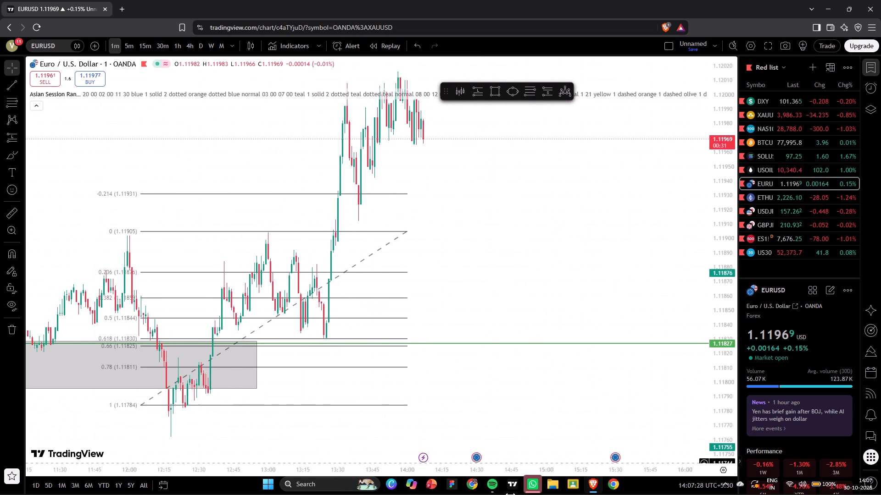
left_click_drag(510, 494, 546, 466)
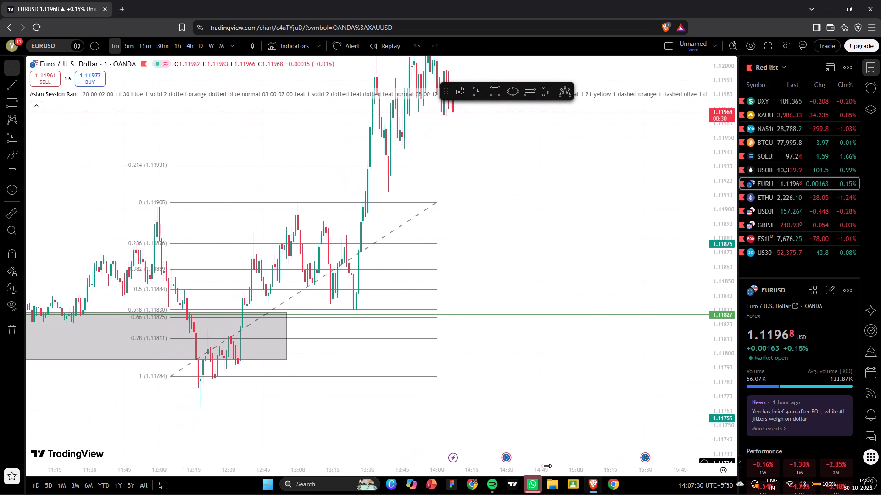
left_click_drag(546, 466, 534, 461)
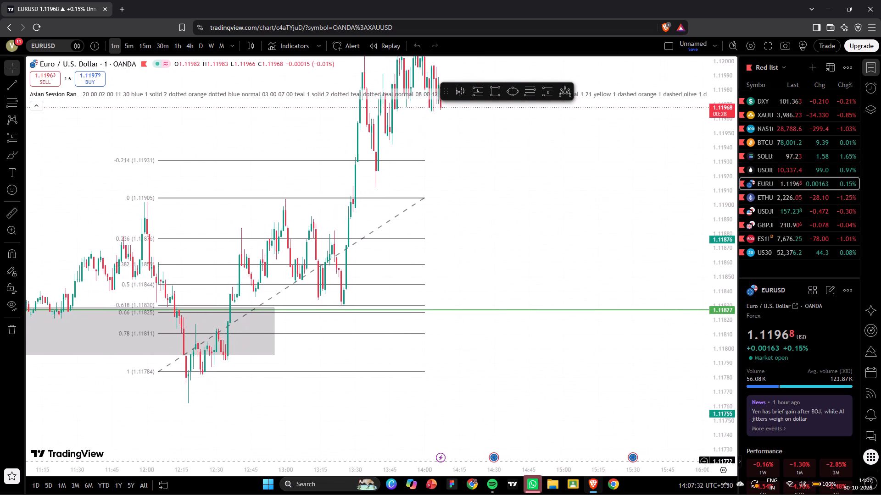
left_click_drag(534, 461, 548, 456)
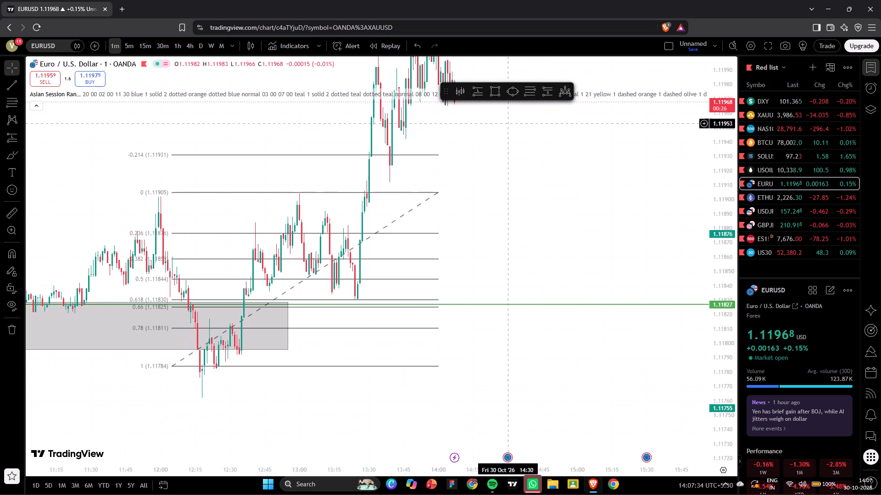
Place a long position at the 13:26 swing low with entry at 1.11842 and stop at 1.11818.
left_click(483, 95)
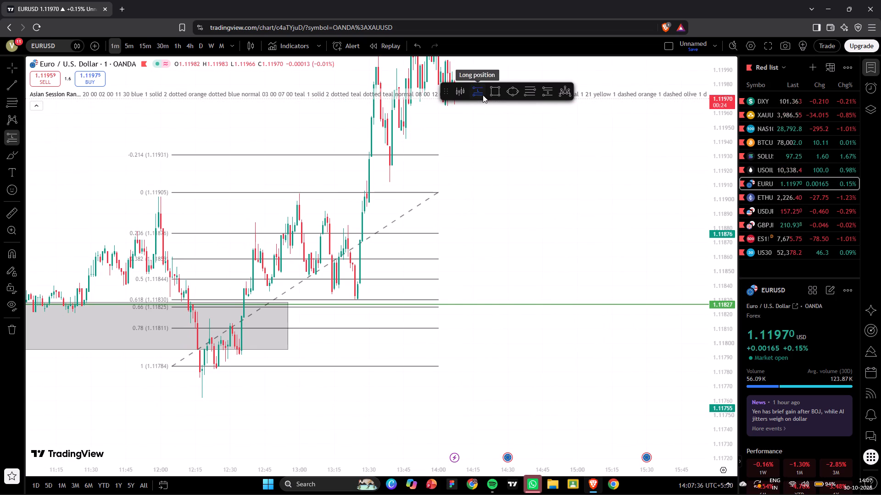
left_click(360, 283)
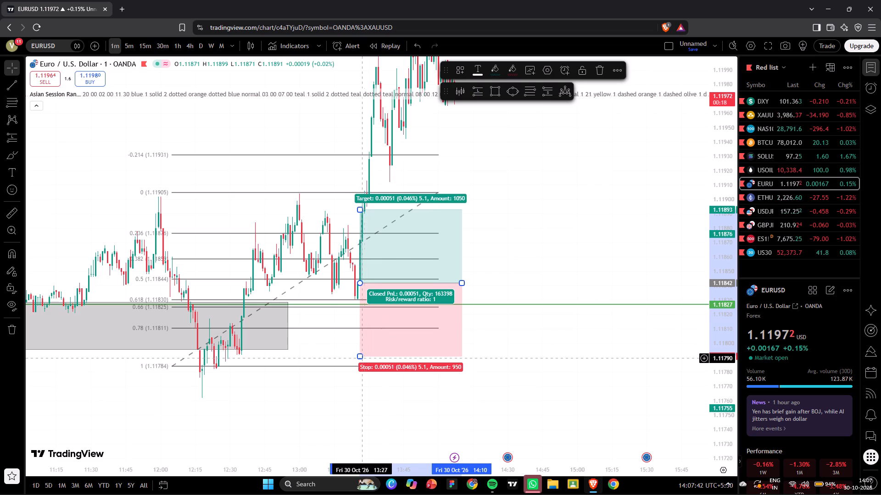
left_click_drag(363, 358, 360, 332)
left_click_drag(357, 332, 358, 279)
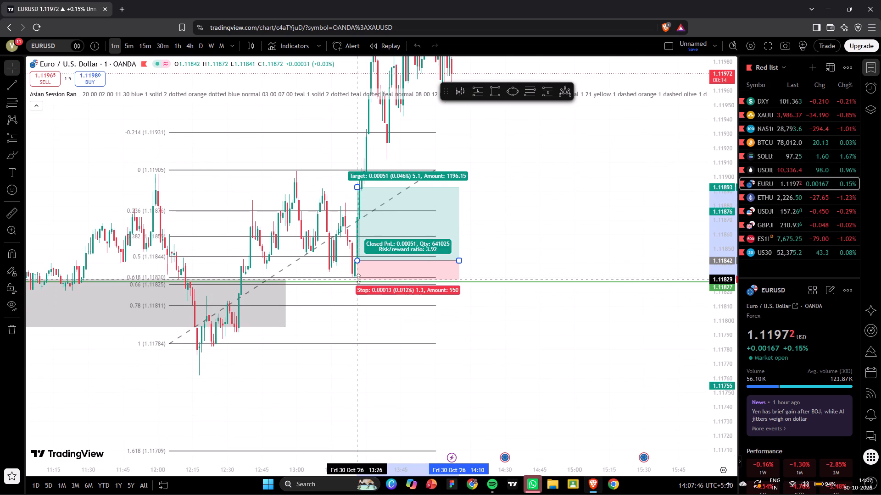
left_click_drag(358, 279, 368, 284)
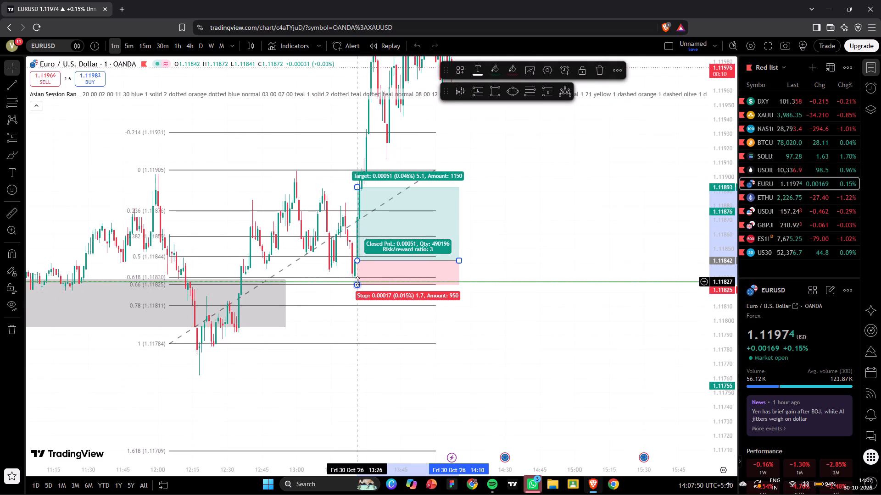
left_click_drag(358, 287, 358, 294)
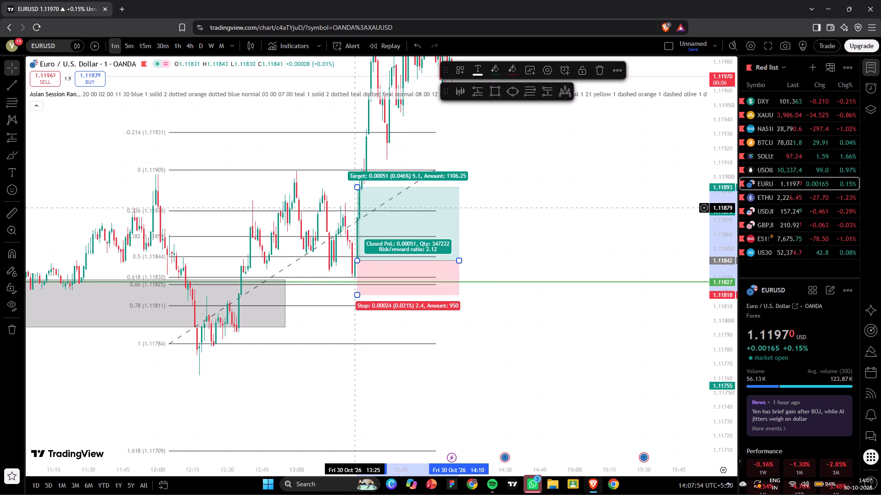
left_click(568, 264)
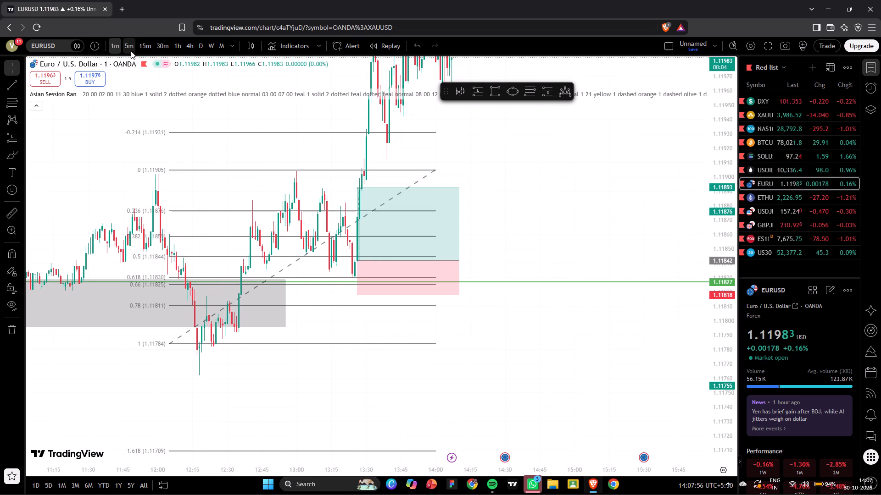
Return the EURUSD chart to the 5-minute timeframe with a compressed price scale.
left_click(130, 48)
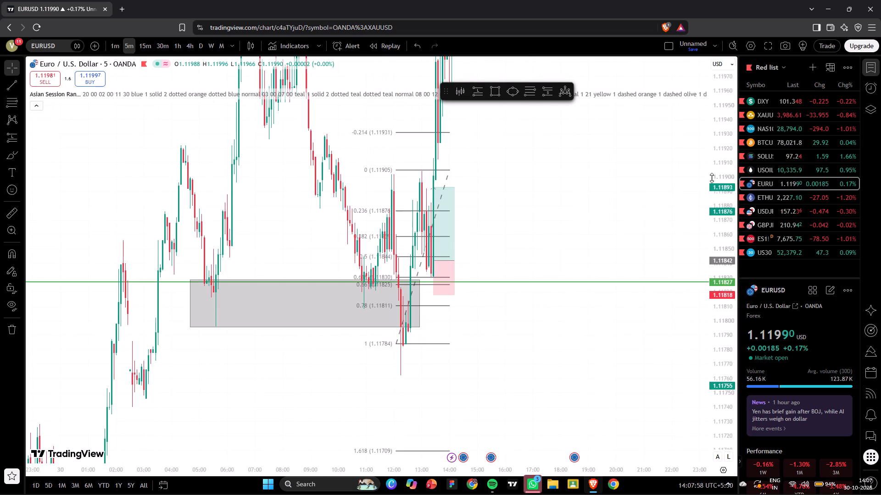
left_click_drag(715, 201, 753, 366)
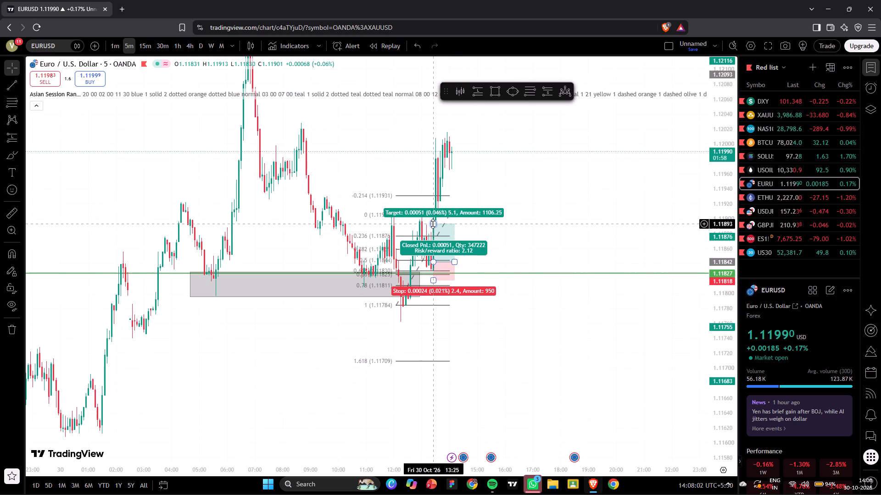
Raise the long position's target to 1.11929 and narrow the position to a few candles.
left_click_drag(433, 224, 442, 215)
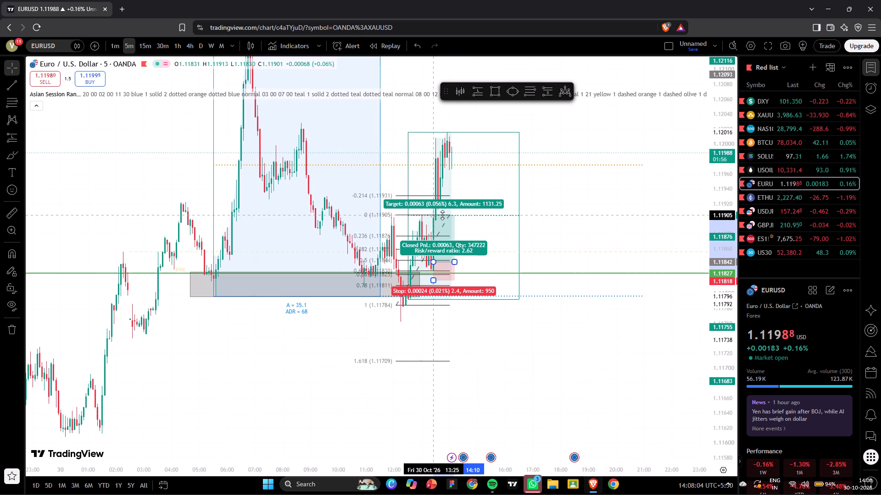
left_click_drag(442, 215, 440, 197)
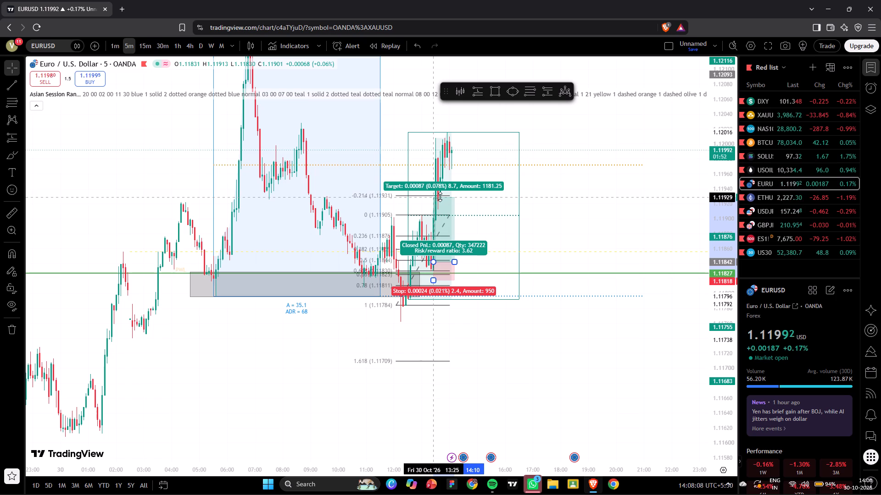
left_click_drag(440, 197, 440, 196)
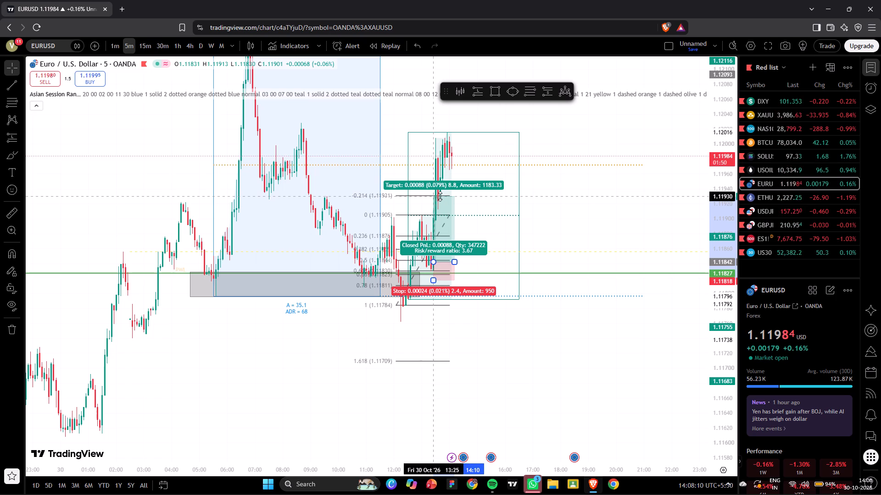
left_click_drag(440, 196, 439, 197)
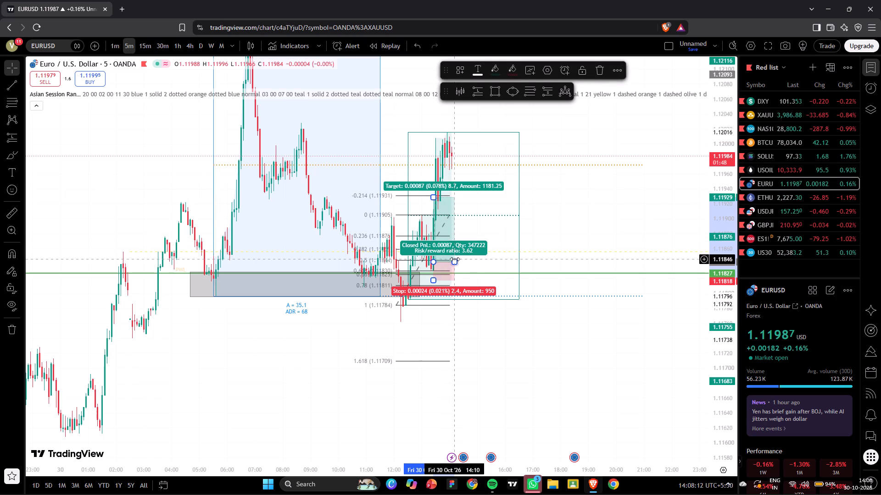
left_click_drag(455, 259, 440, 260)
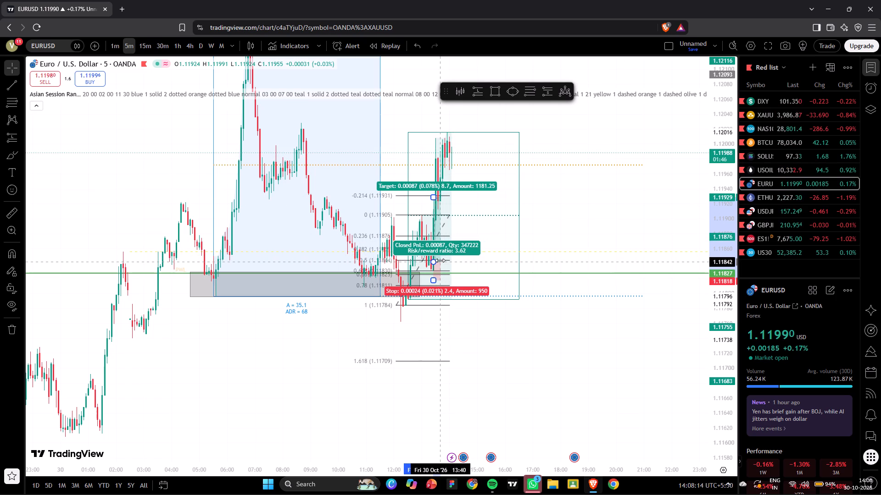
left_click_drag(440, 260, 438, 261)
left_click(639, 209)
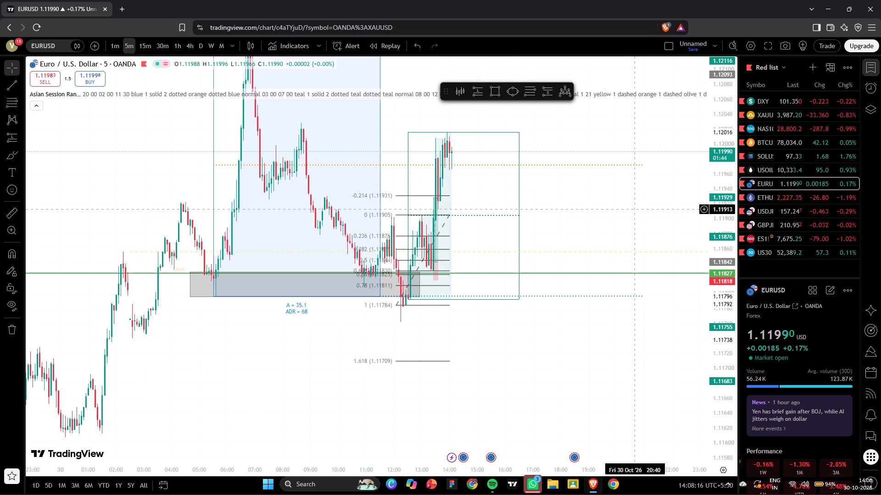
Raise the long position's target to 1.12029, just above the latest swing high.
left_click_drag(602, 210, 633, 207)
left_click_drag(621, 214, 625, 251)
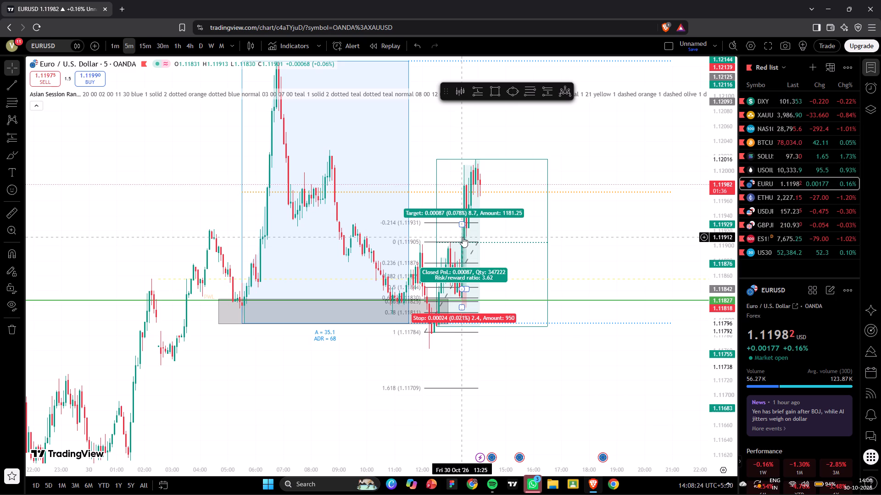
left_click_drag(463, 226, 467, 166)
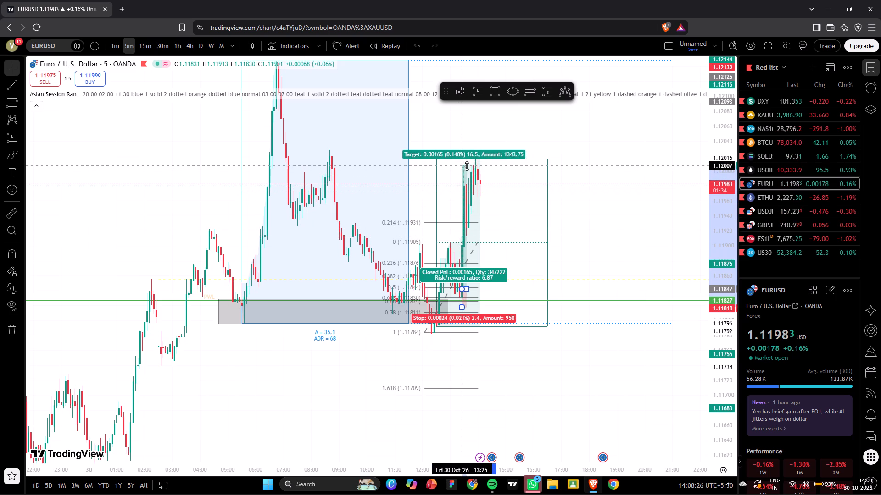
left_click_drag(467, 166, 470, 156)
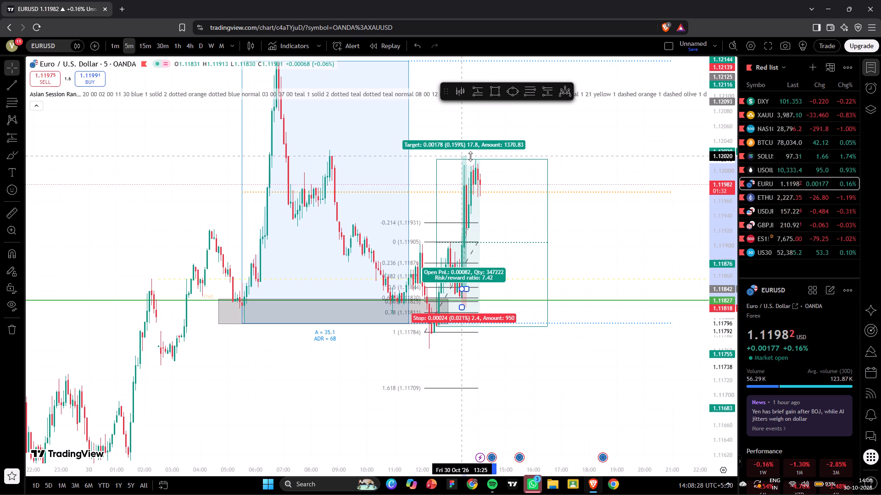
left_click_drag(470, 156, 470, 158)
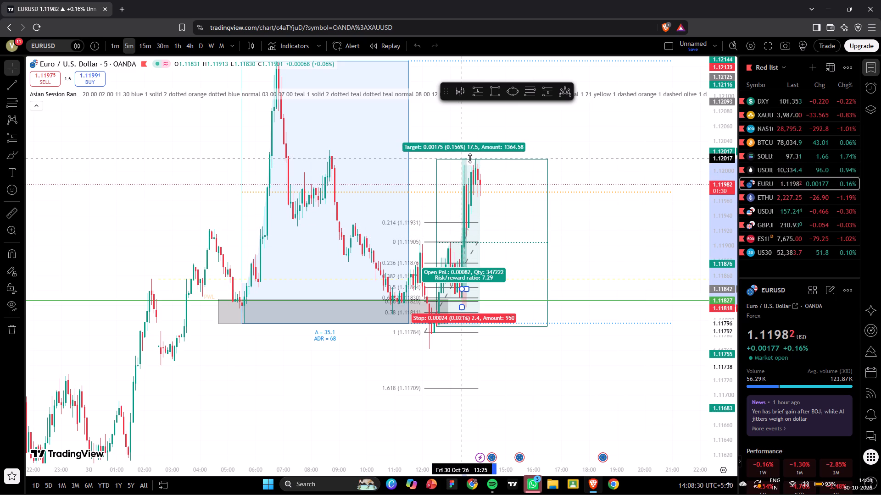
left_click_drag(470, 158, 470, 151)
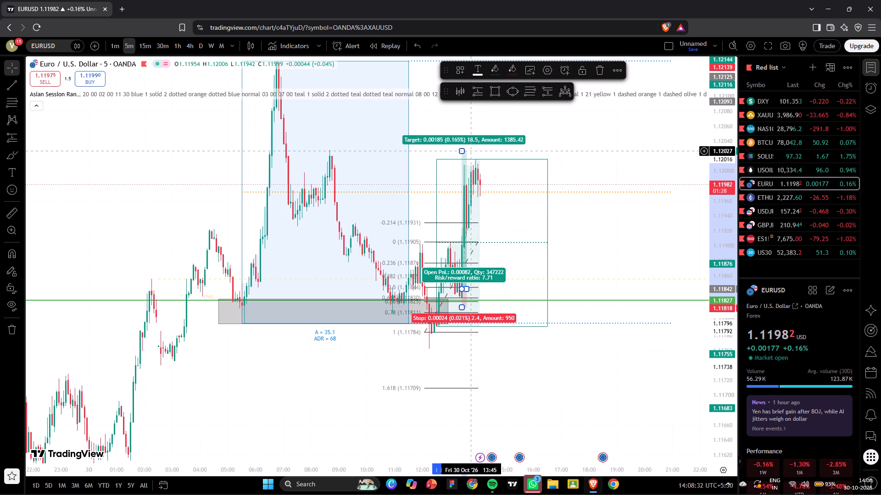
left_click(464, 151)
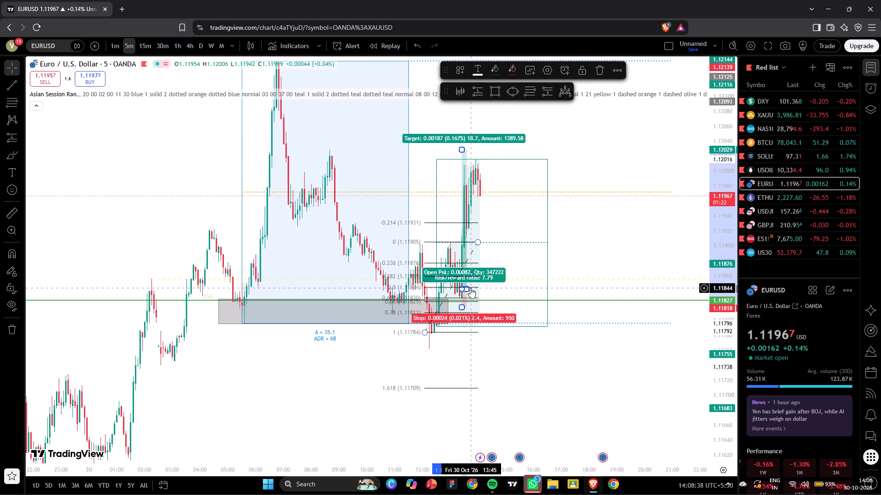
Extend the end of the long position to 14:45.
left_click_drag(468, 289, 482, 285)
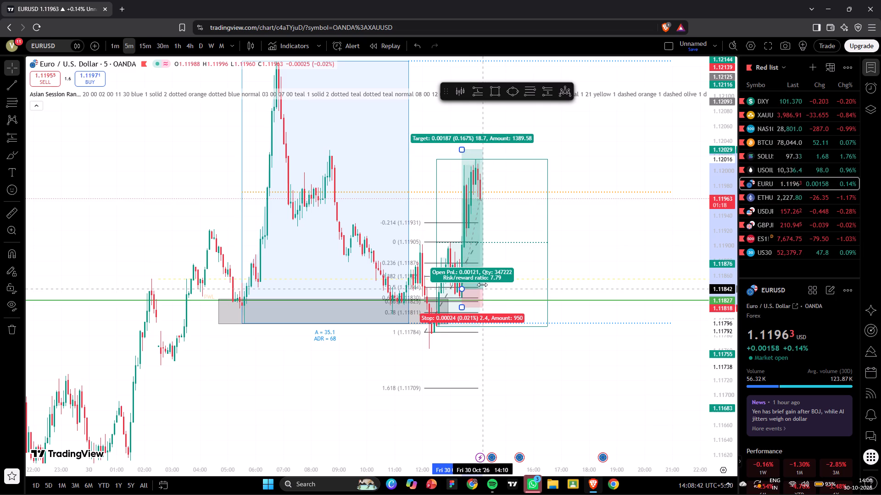
left_click_drag(482, 285, 498, 282)
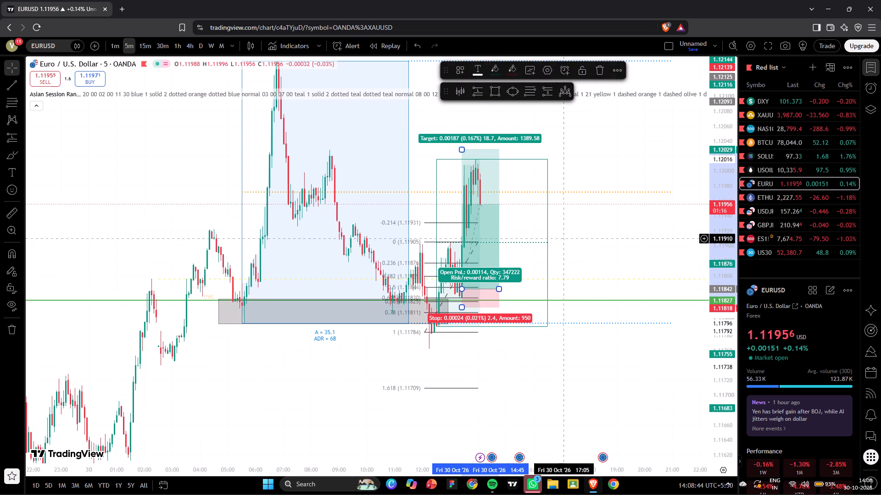
Extend the end of EURUSD's long position slightly past 14:47, working on the 1-minute chart.
left_click(571, 224)
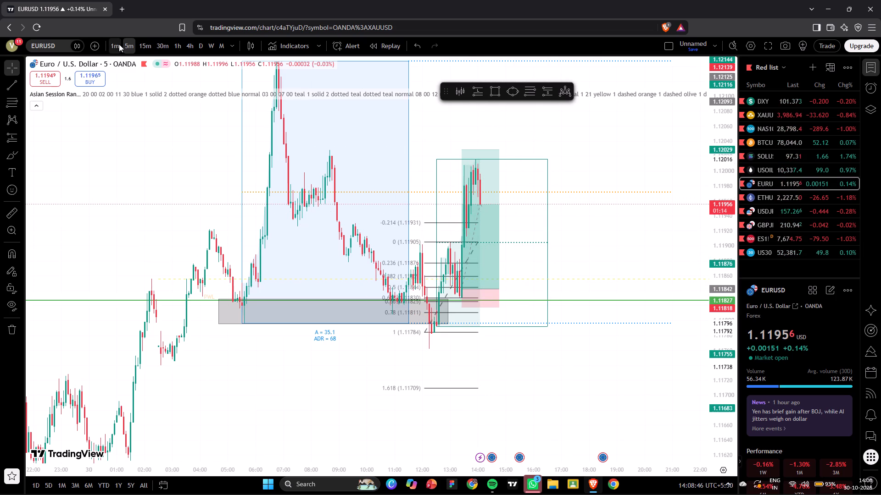
left_click(119, 44)
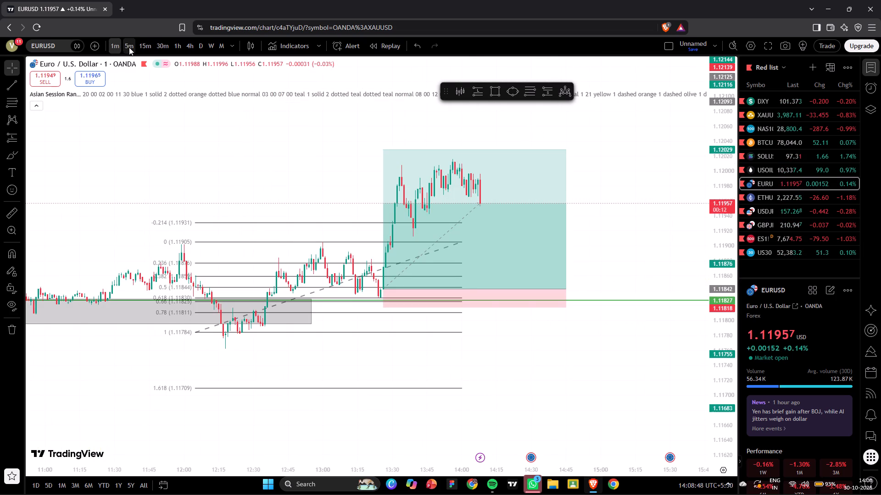
left_click(243, 165)
left_click_drag(243, 165, 213, 163)
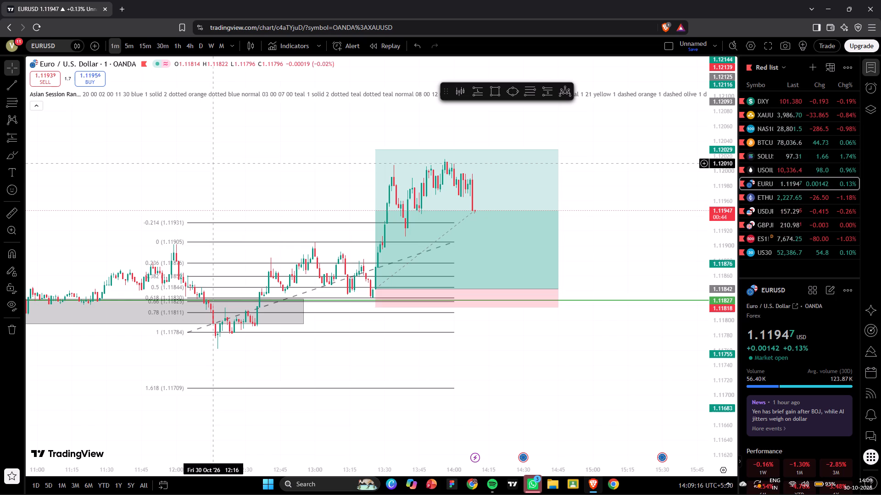
left_click(128, 45)
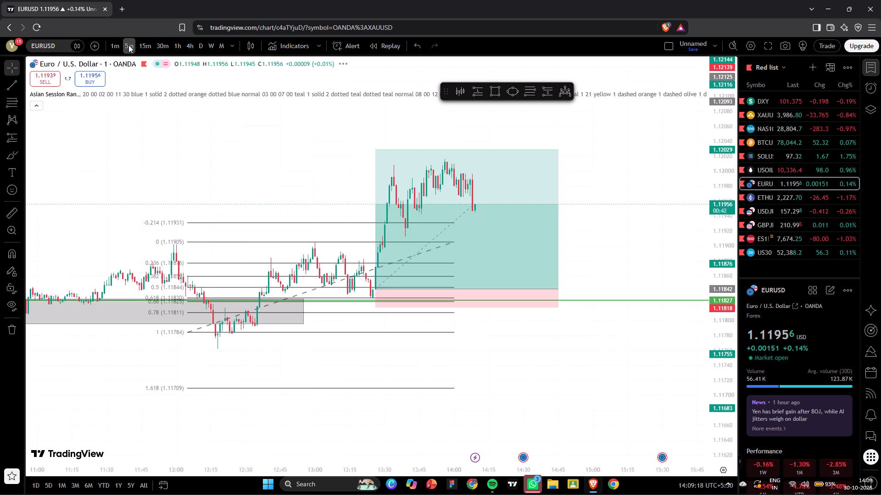
left_click(117, 50)
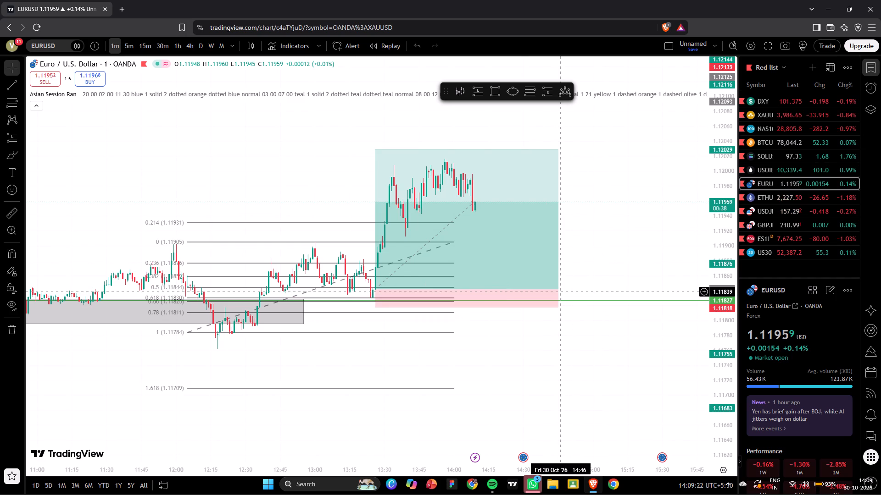
left_click_drag(558, 289, 562, 288)
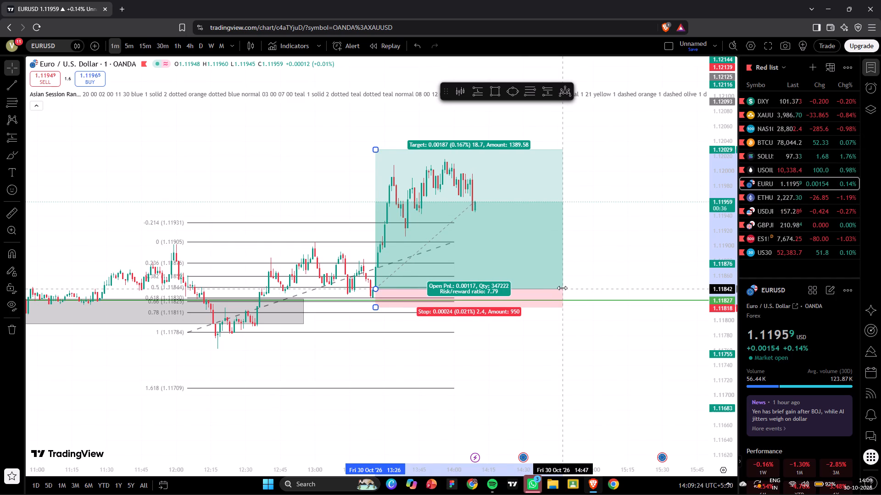
left_click_drag(562, 288, 567, 286)
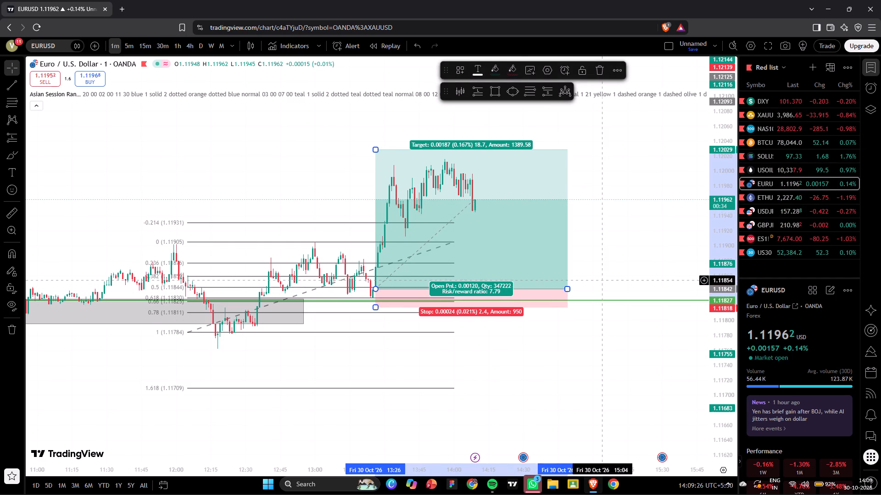
left_click(603, 280)
left_click_drag(600, 267, 605, 277)
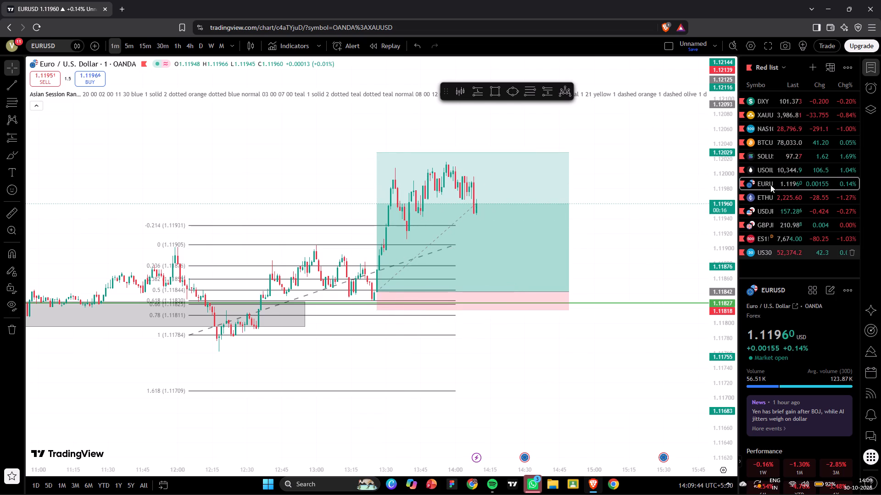
Switch the chart from EURUSD to gold (XAUUSD) and set it to the 5-minute timeframe.
left_click(763, 121)
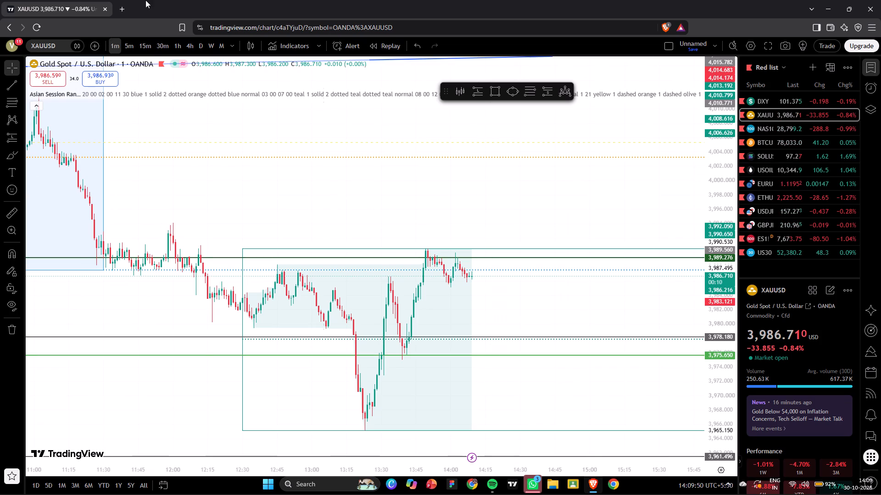
left_click(135, 48)
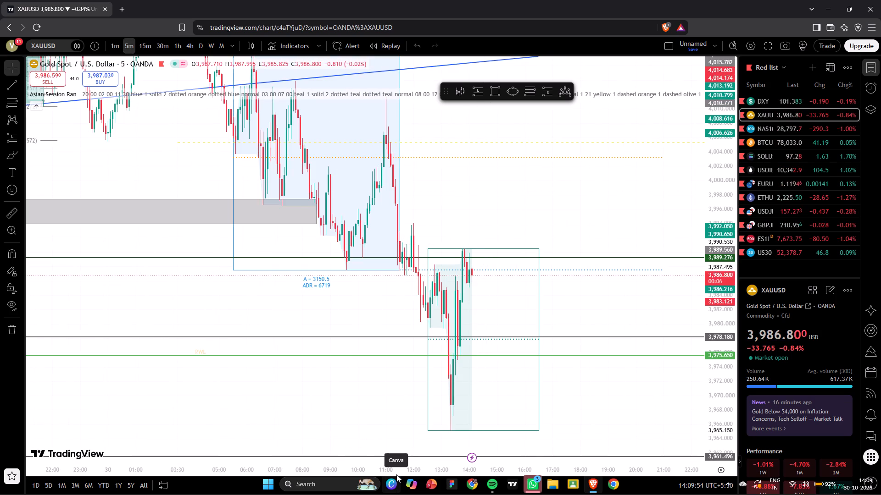
Examine gold's 5-minute decline from 29 to 30 October against the grey zones, OB block, blue trendline and session boxes.
left_click_drag(400, 471, 454, 478)
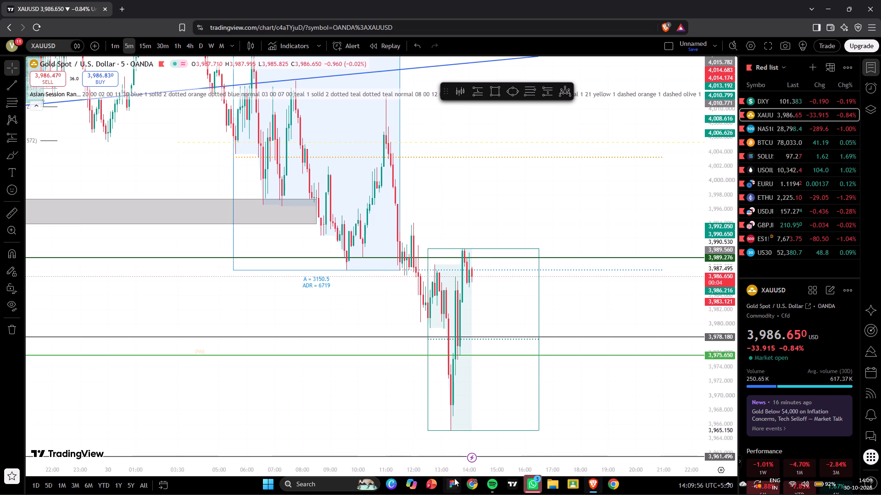
left_click_drag(454, 478, 454, 470)
left_click_drag(454, 470, 553, 460)
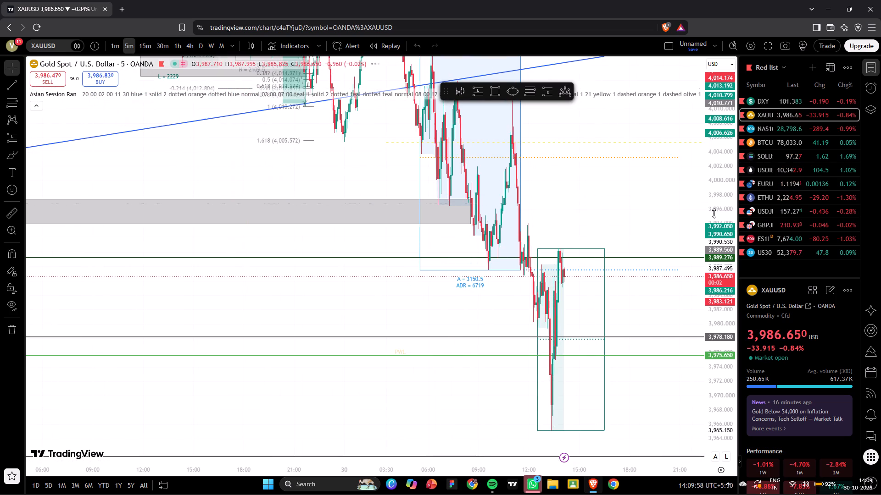
left_click_drag(711, 212, 729, 417)
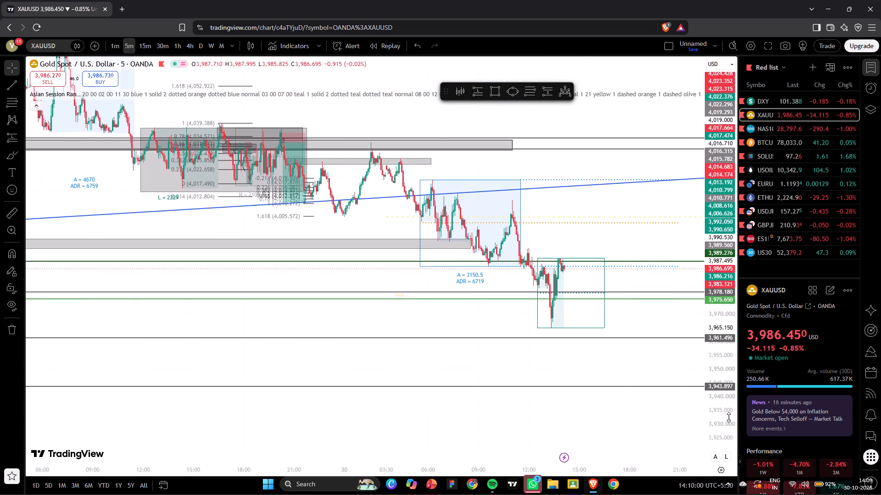
left_click_drag(427, 469, 469, 473)
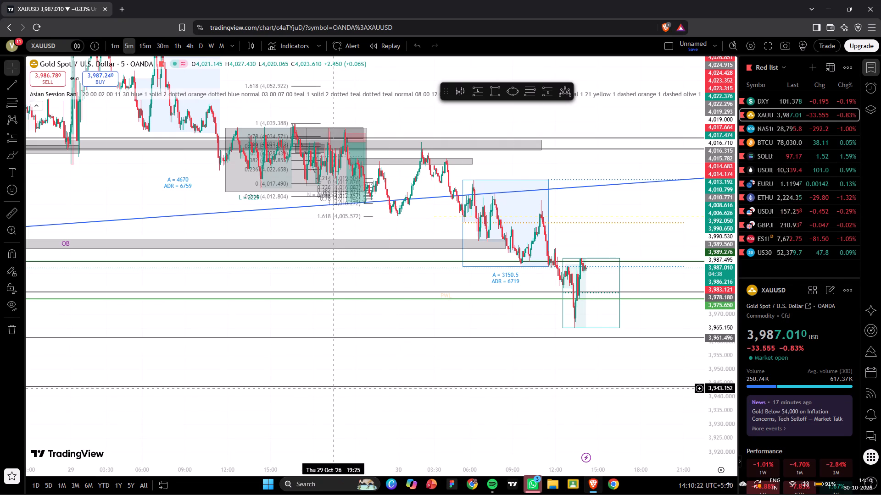
left_click_drag(346, 471, 502, 453)
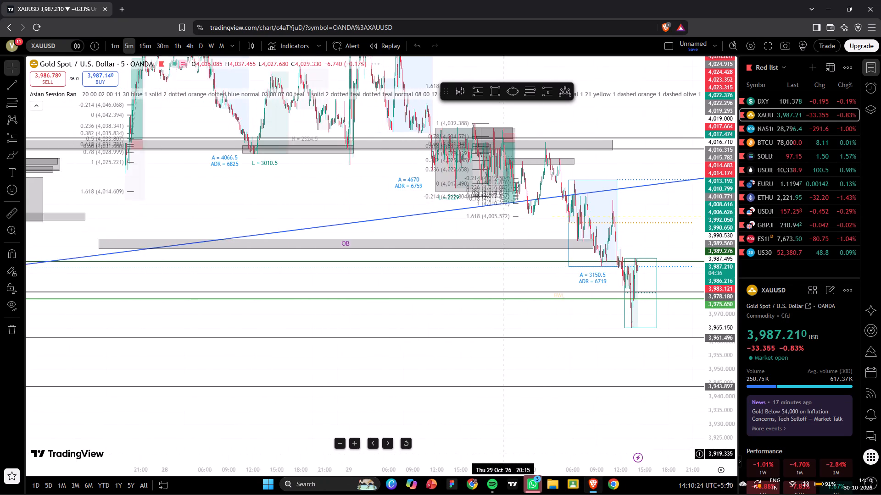
left_click_drag(502, 453, 346, 464)
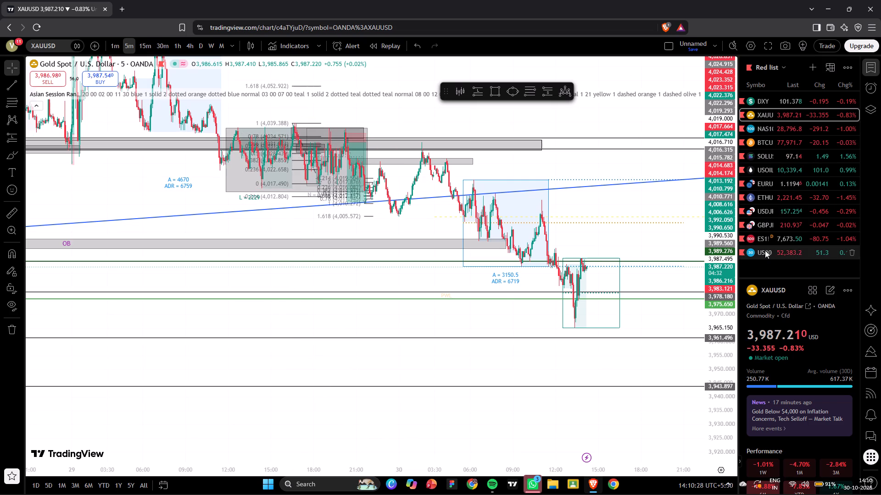
left_click_drag(724, 251, 705, 52)
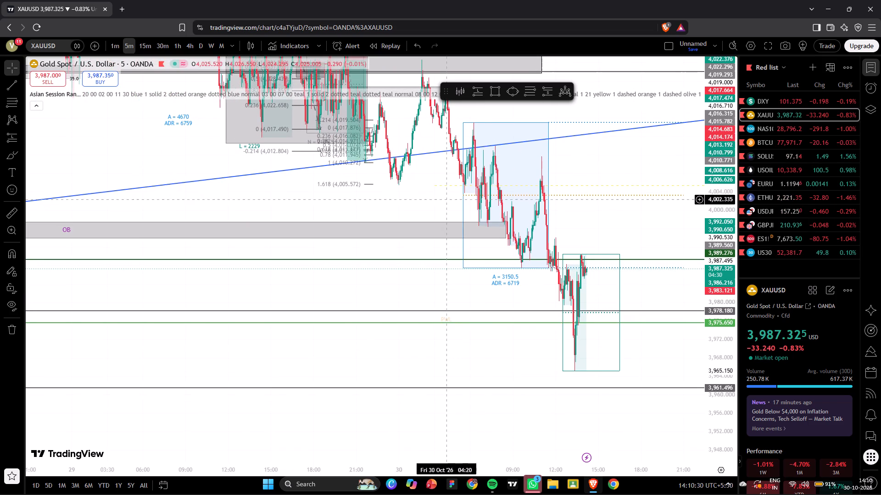
left_click_drag(446, 199, 452, 305)
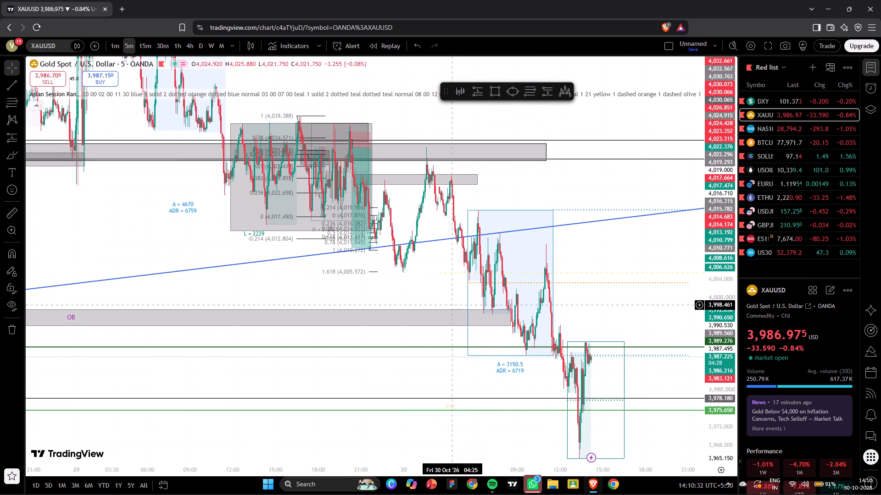
left_click_drag(434, 301, 413, 346)
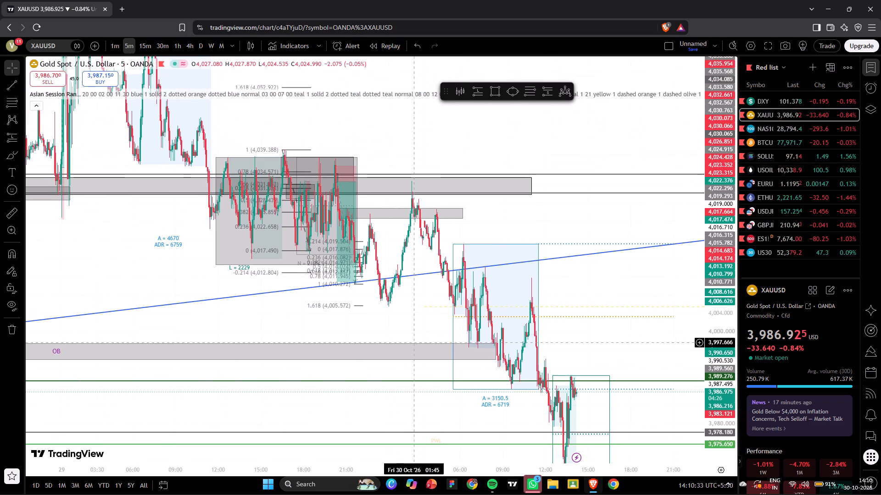
left_click_drag(413, 346, 413, 346)
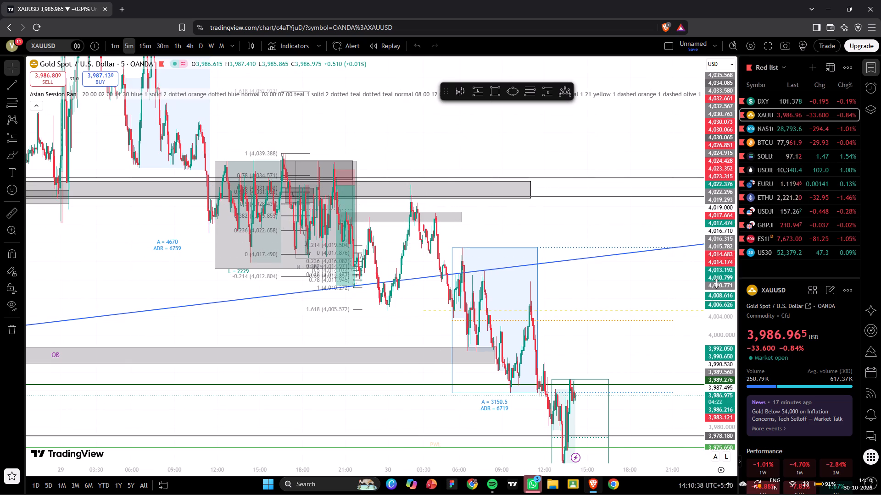
left_click_drag(716, 283, 717, 222)
left_click_drag(442, 473, 414, 478)
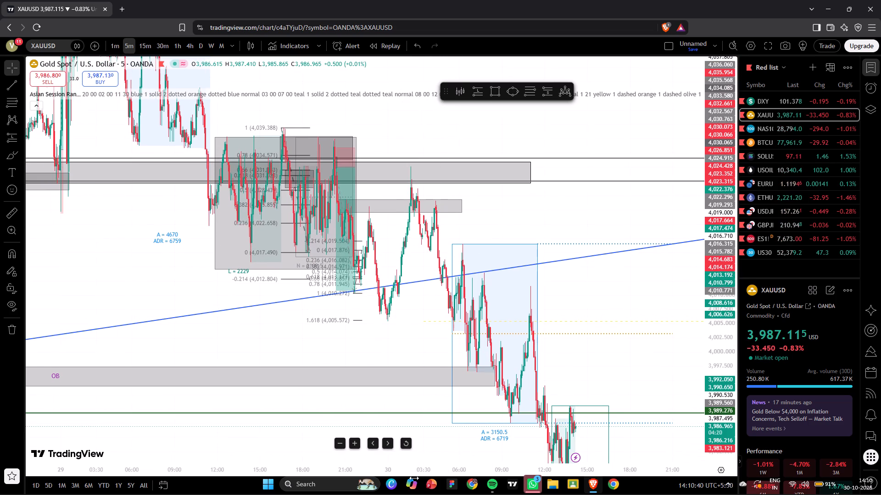
left_click_drag(414, 478, 252, 491)
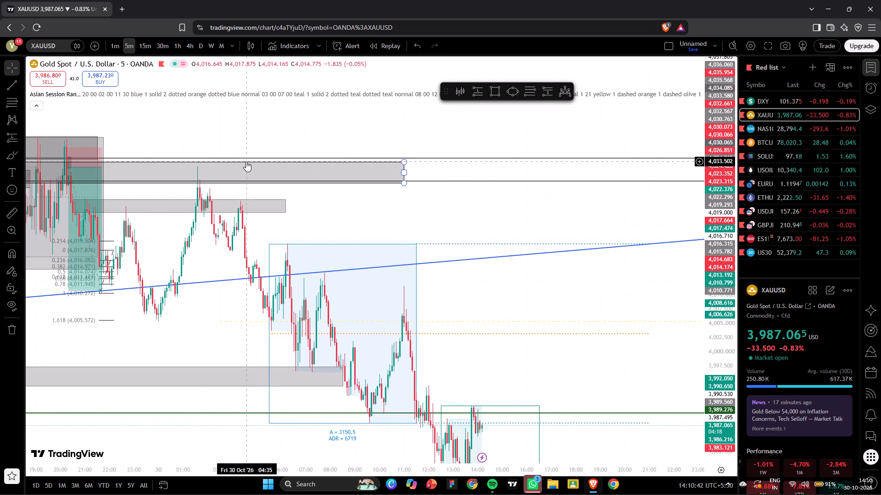
Place a short position on the 15-minute chart at the 04:30 candle of 30 October, with entry 4,021.903 and stop 4,026.575.
left_click(138, 41)
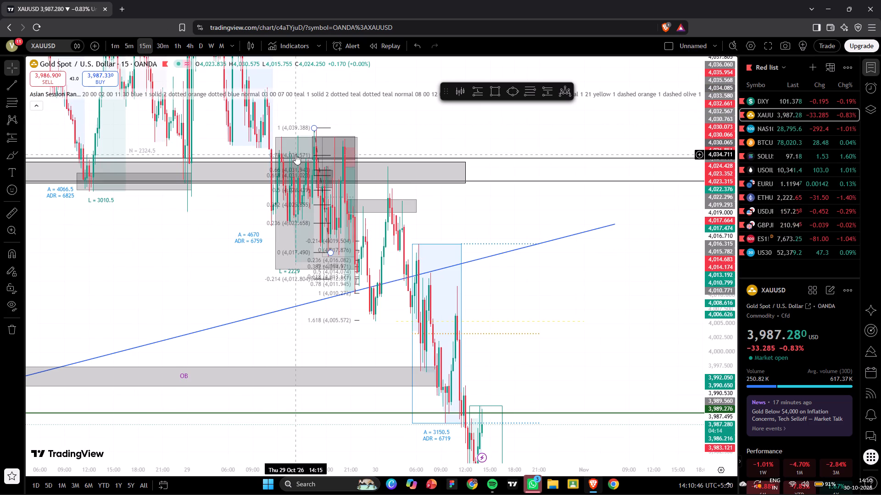
left_click(481, 90)
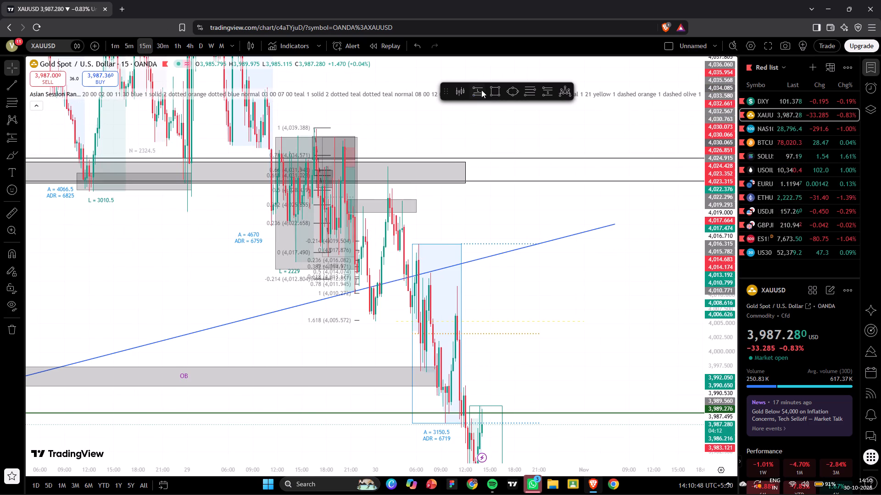
left_click(546, 92)
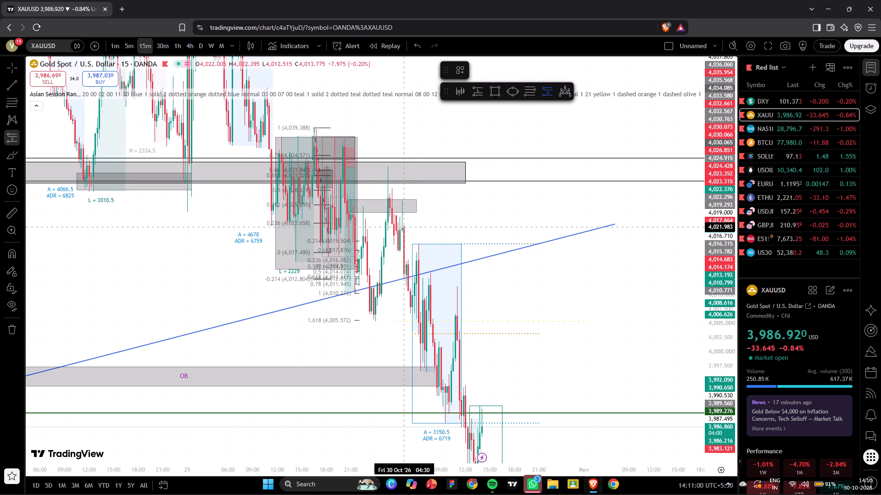
left_click(404, 227)
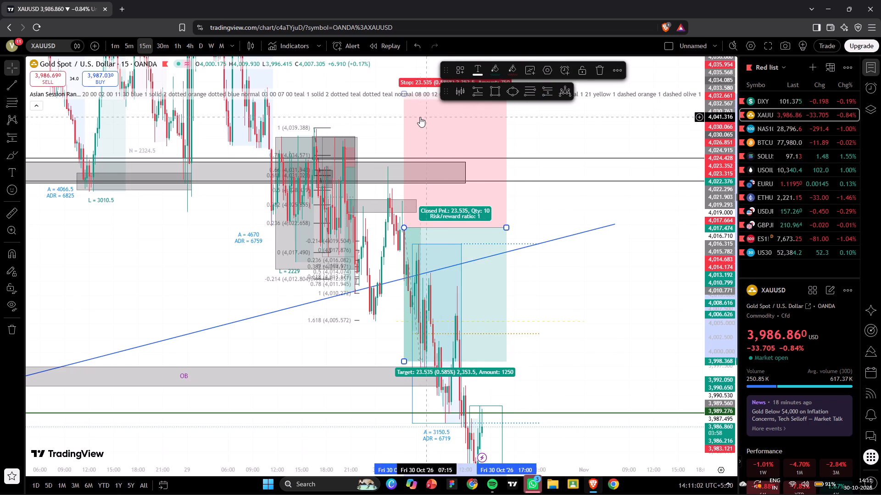
left_click_drag(391, 115, 391, 131)
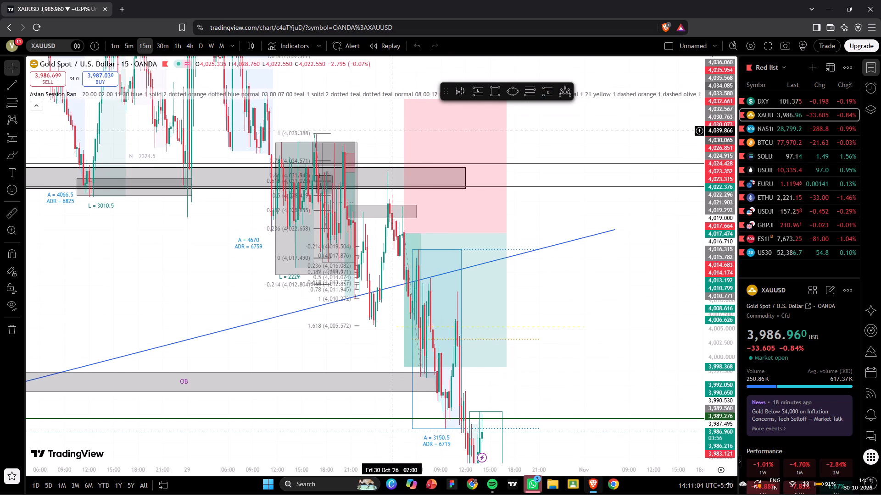
left_click_drag(400, 133, 400, 150)
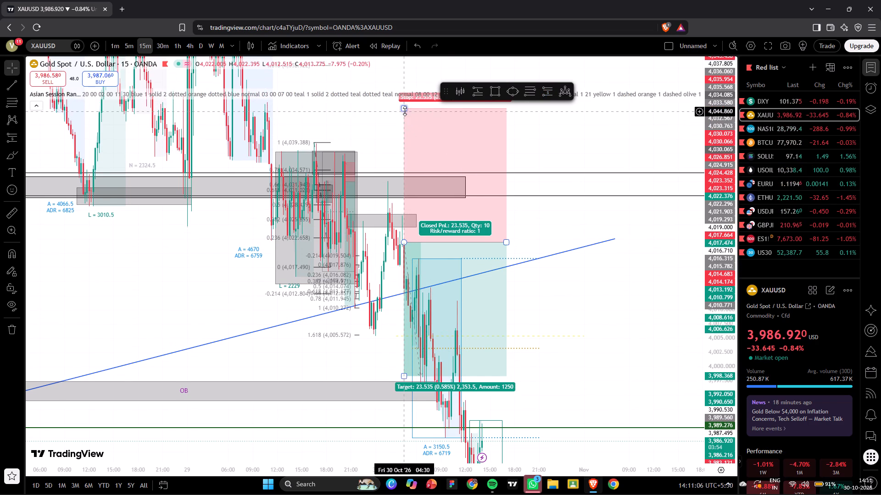
left_click_drag(405, 109, 433, 216)
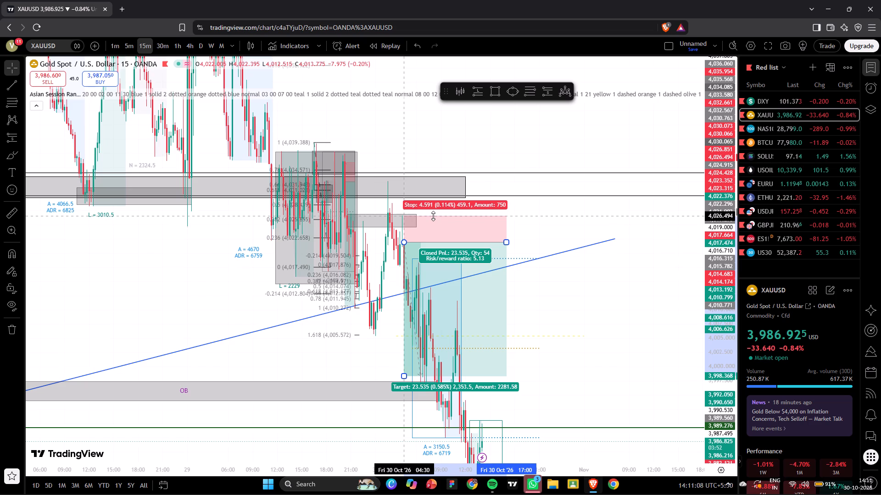
left_click_drag(433, 216, 433, 215)
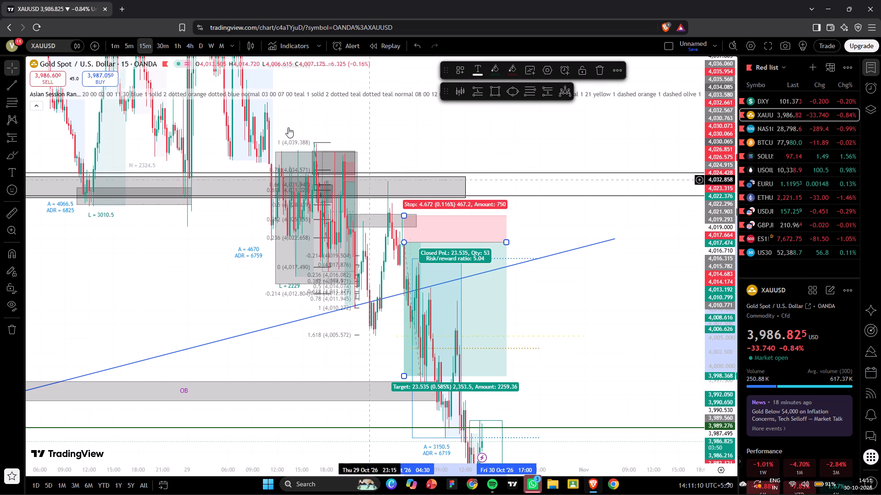
Return XAUUSD to the 5-minute timeframe and raise the short position's stop to 4,028.911.
left_click(131, 48)
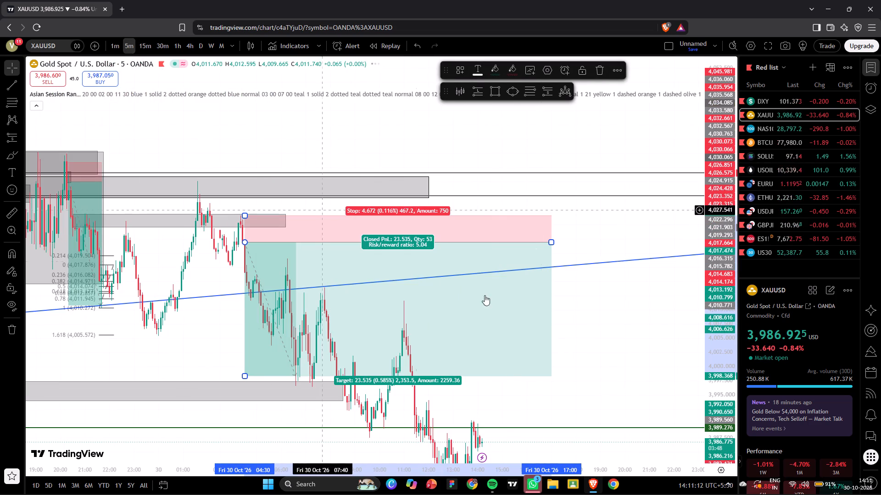
left_click_drag(635, 386, 635, 287)
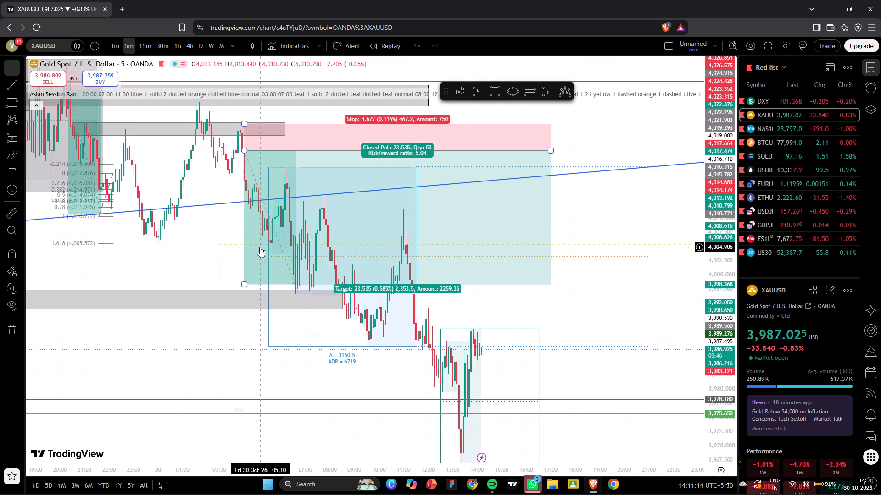
left_click_drag(208, 233, 240, 258)
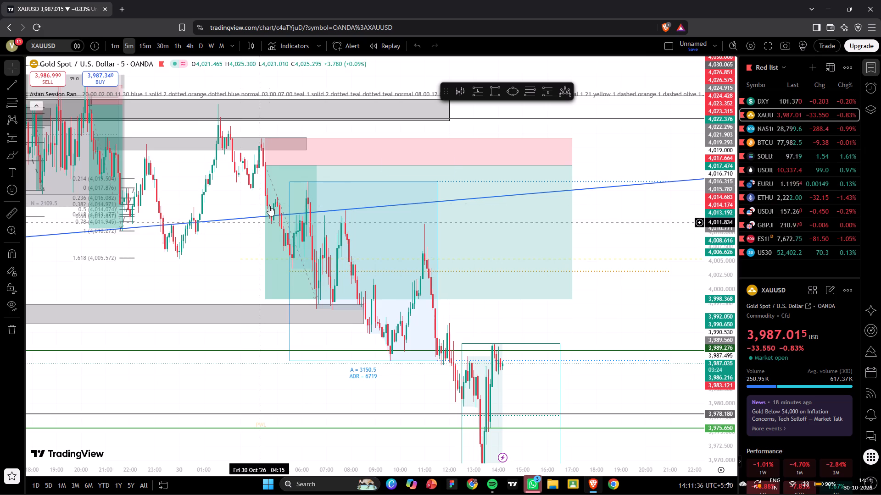
left_click_drag(266, 138, 268, 138)
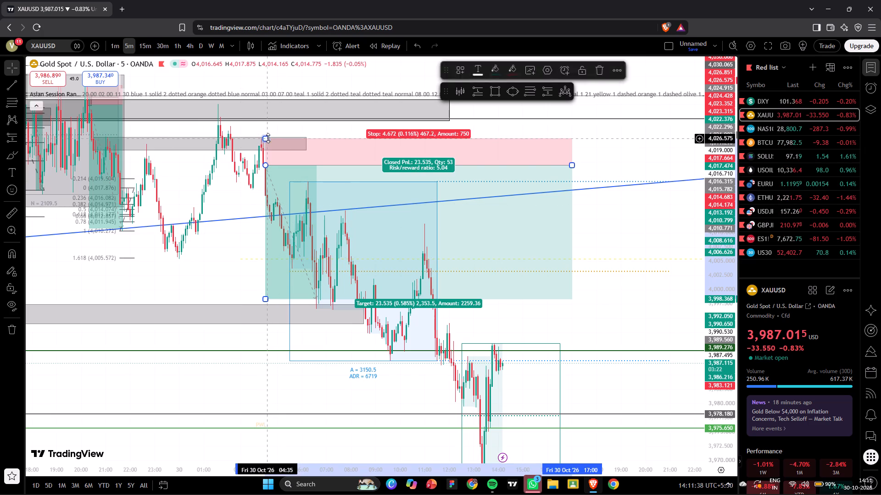
left_click_drag(268, 138, 274, 137)
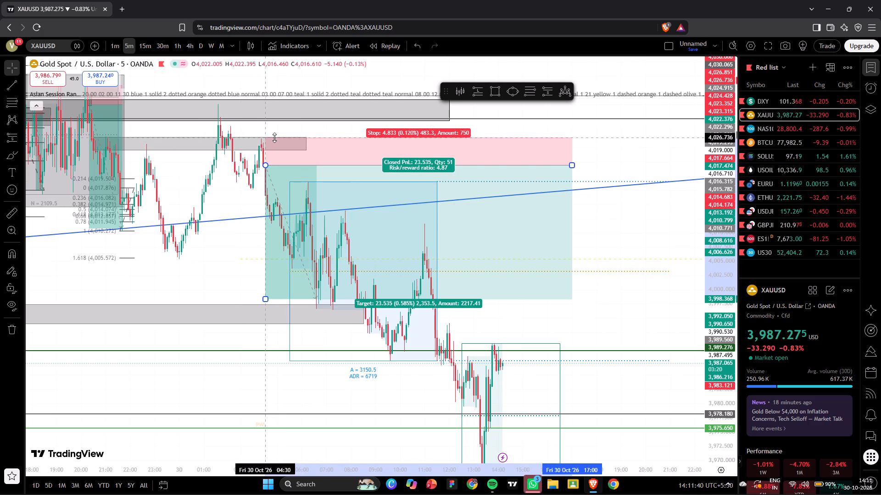
left_click_drag(274, 137, 274, 126)
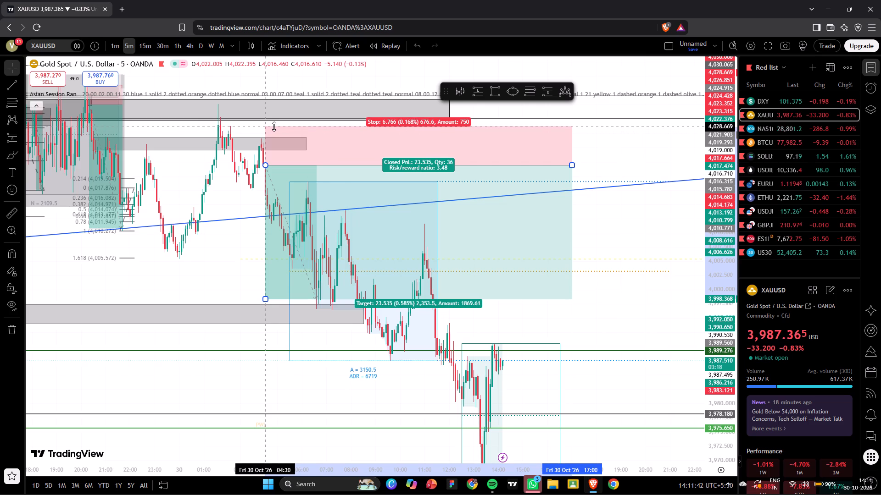
left_click_drag(274, 126, 274, 125)
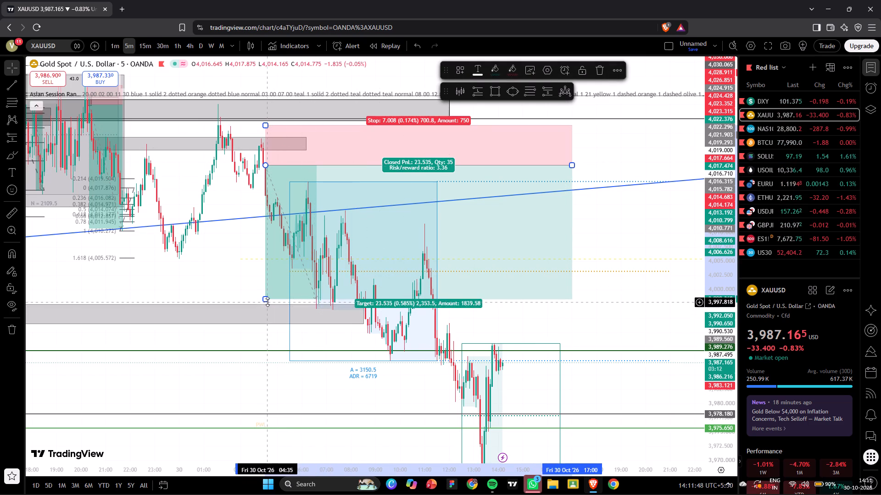
Lower the short position's target to 3,975.585, at the green horizontal line.
left_click_drag(267, 301, 302, 420)
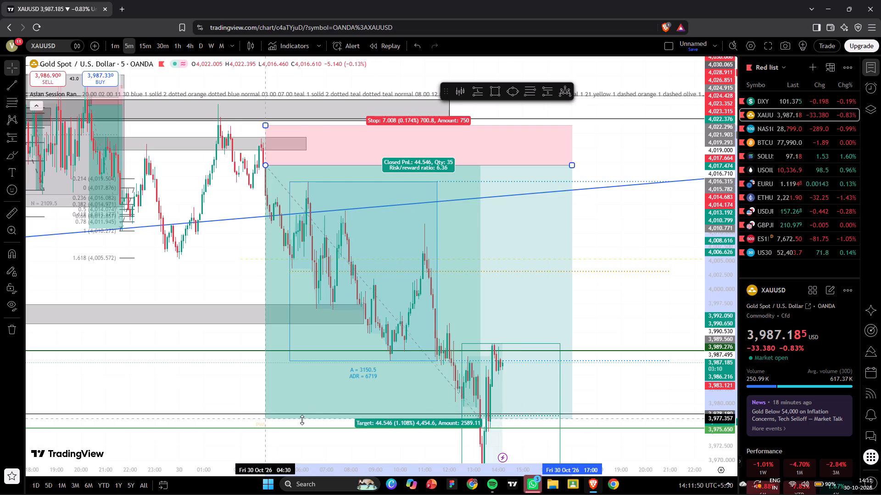
left_click_drag(302, 420, 302, 429)
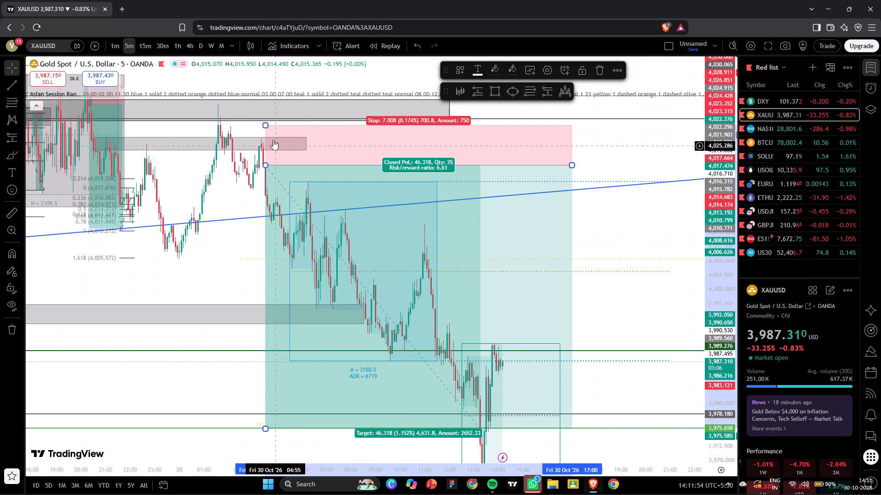
Lower the XAUUSD short position's stop to 4,027.461, just above the small grey zone.
left_click_drag(266, 125, 276, 133)
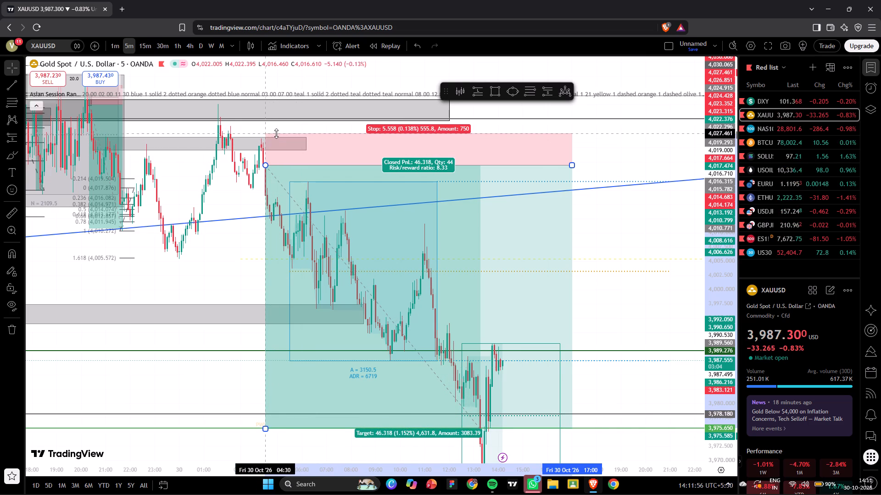
left_click_drag(276, 133, 276, 138)
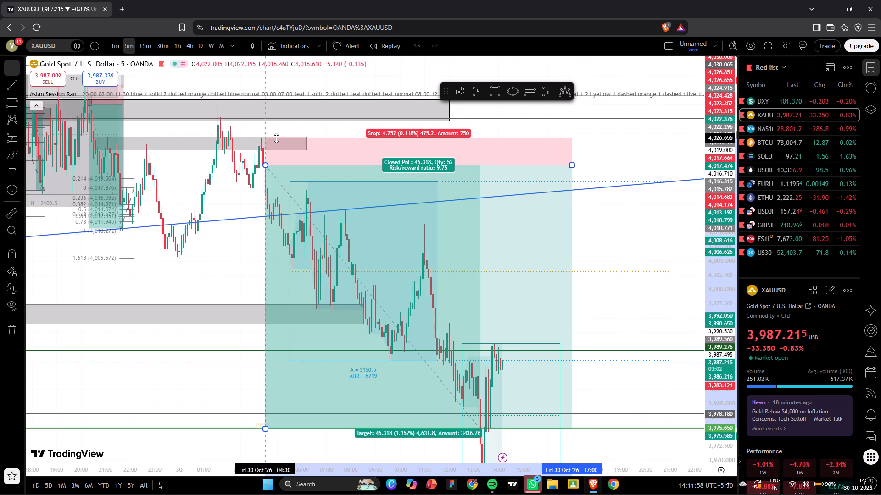
left_click_drag(276, 138, 276, 136)
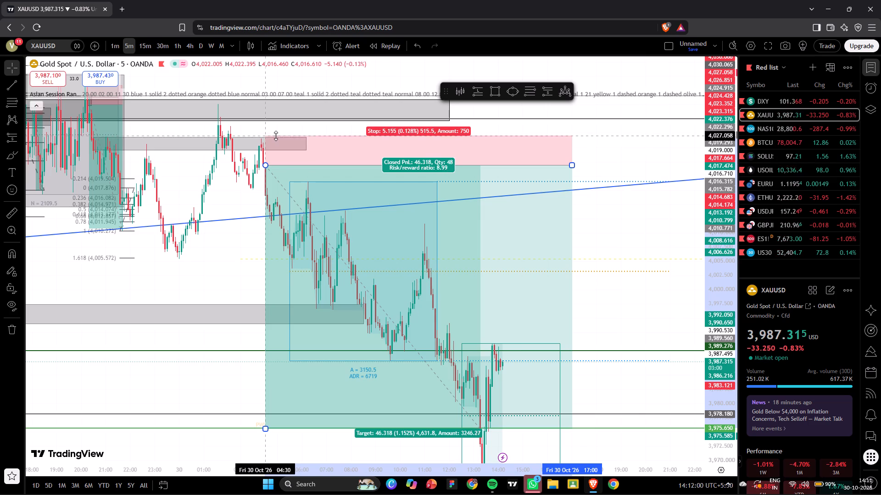
left_click_drag(276, 136, 275, 133)
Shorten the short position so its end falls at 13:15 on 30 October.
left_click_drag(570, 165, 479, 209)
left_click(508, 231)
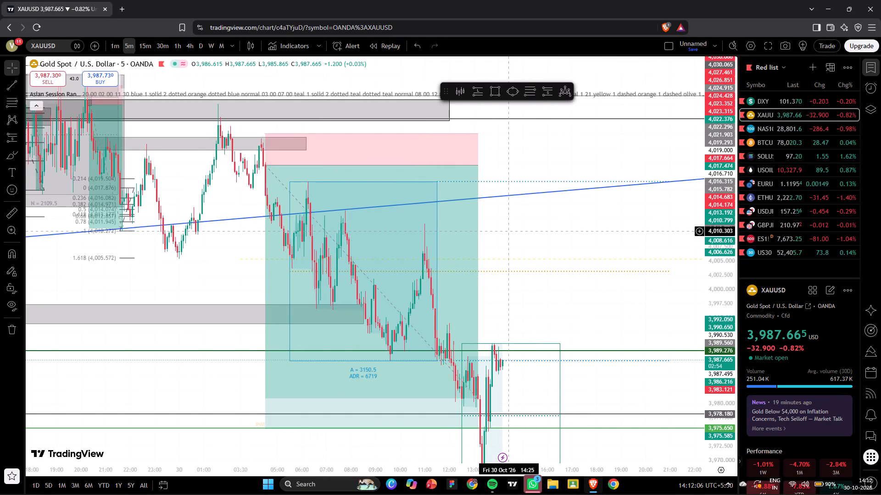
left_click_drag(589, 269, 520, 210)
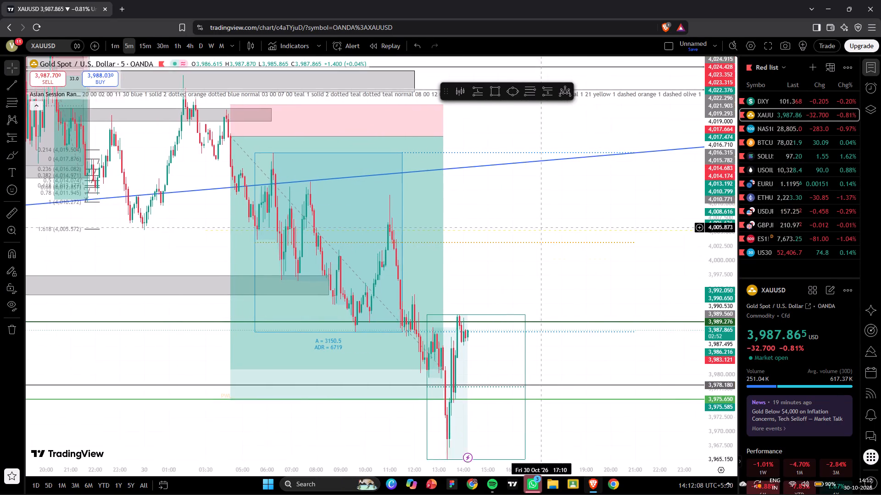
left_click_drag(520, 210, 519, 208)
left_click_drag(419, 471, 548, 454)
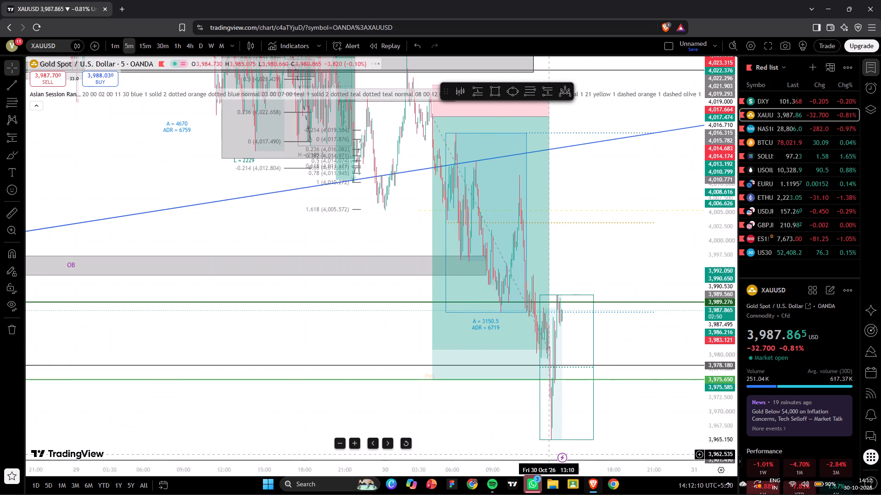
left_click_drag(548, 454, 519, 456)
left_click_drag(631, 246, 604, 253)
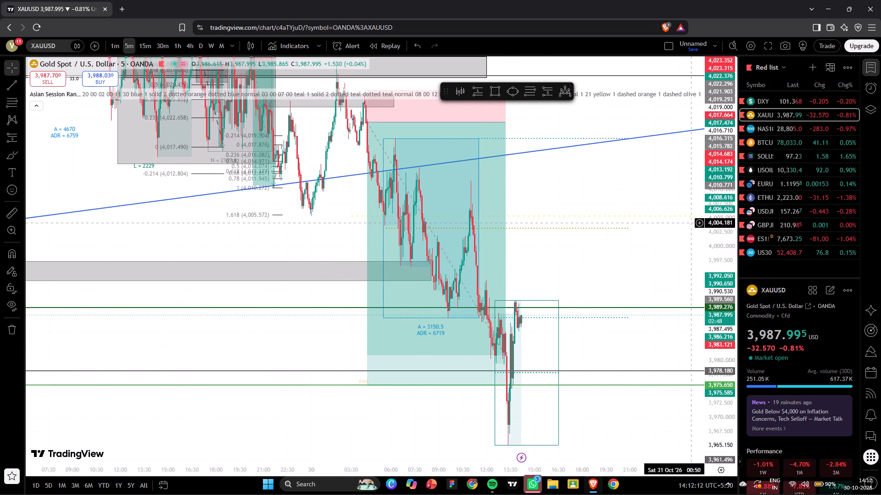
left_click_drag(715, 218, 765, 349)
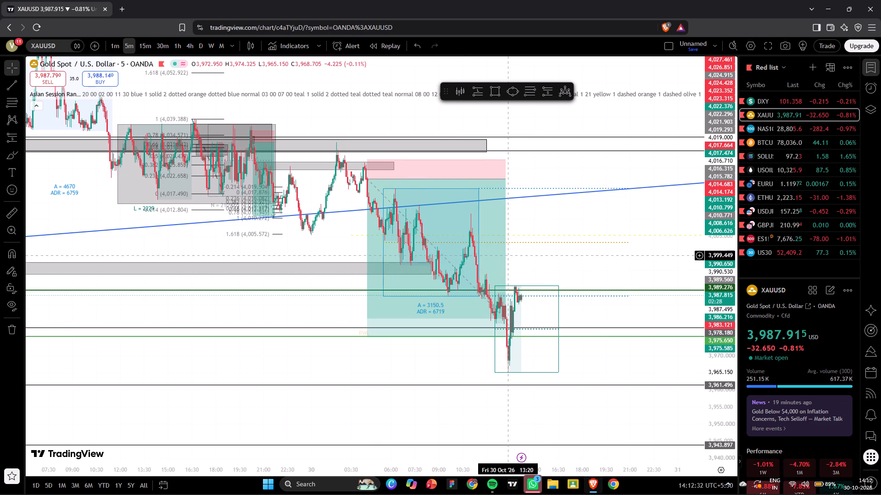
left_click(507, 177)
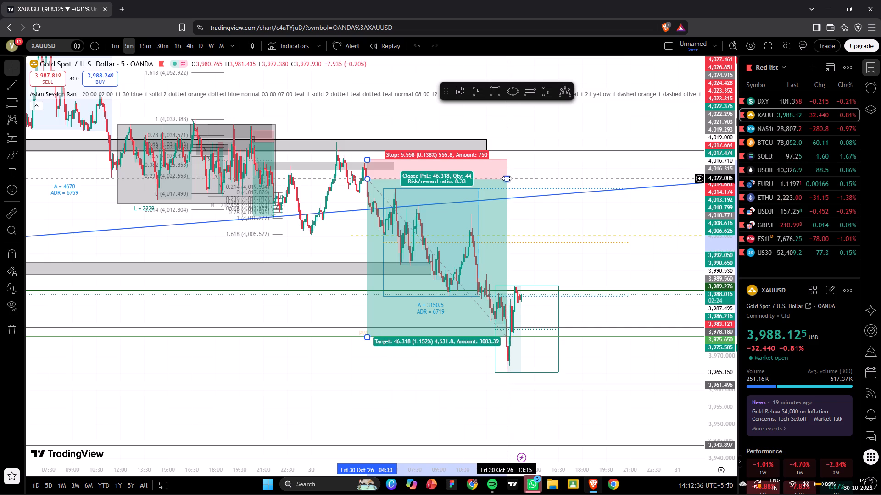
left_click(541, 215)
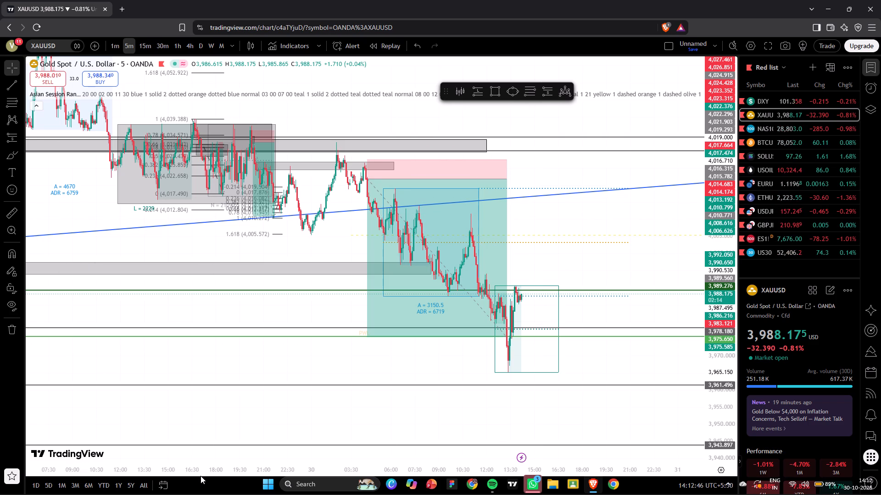
Raise the short position's target to 3,989.111, at the black horizontal line below the OB zone.
left_click_drag(204, 471, 490, 475)
left_click_drag(563, 336, 558, 293)
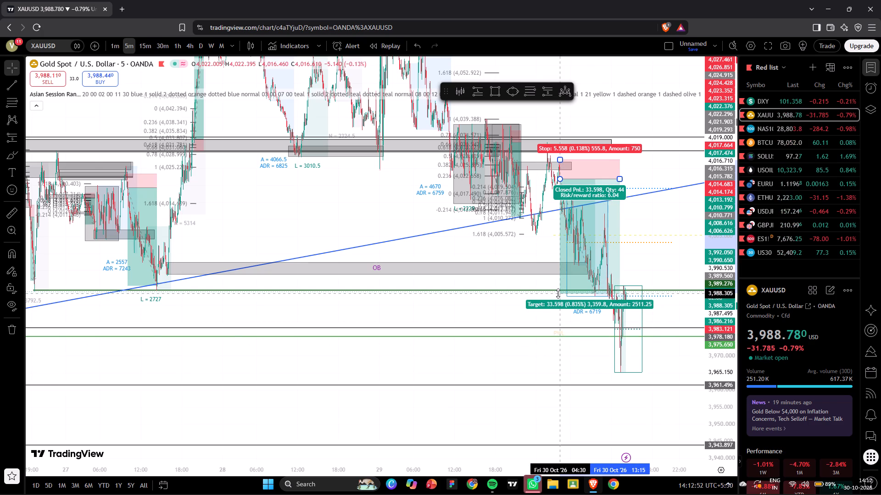
left_click_drag(558, 293, 558, 291)
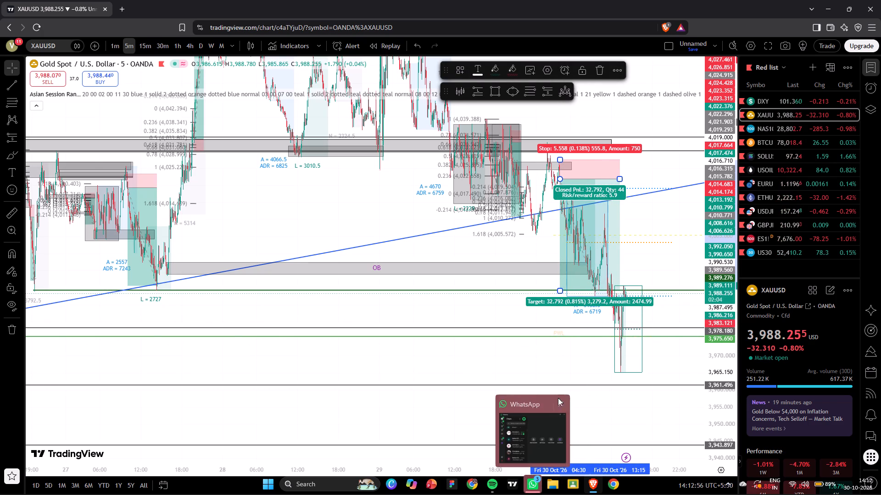
left_click(560, 408)
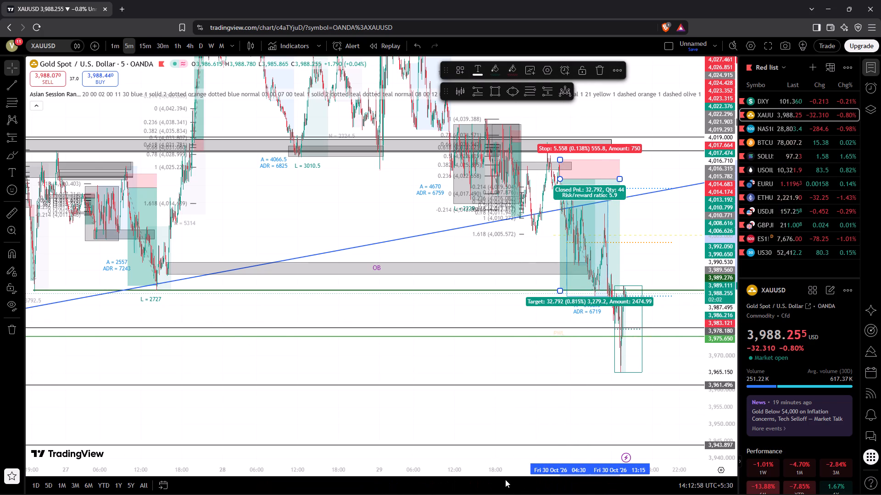
Shorten the short position so its end falls at 09:35 on 30 October, where price reaches the target.
left_click_drag(506, 471, 295, 494)
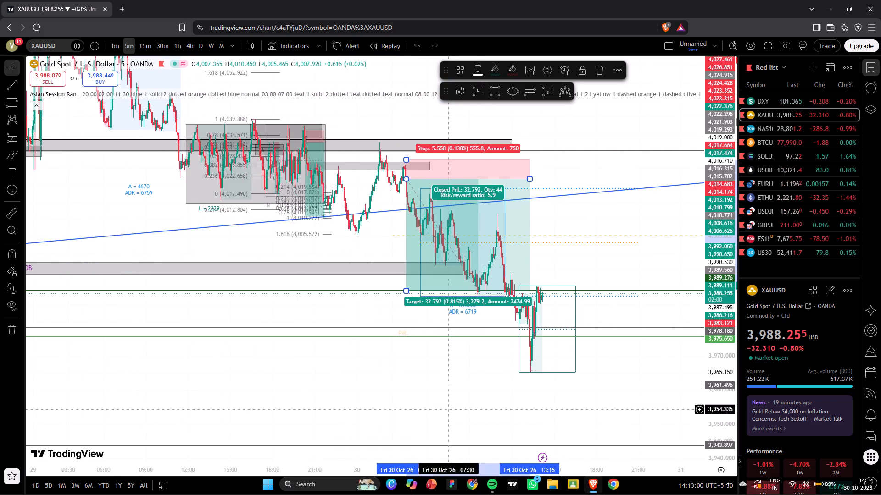
left_click_drag(532, 177, 507, 184)
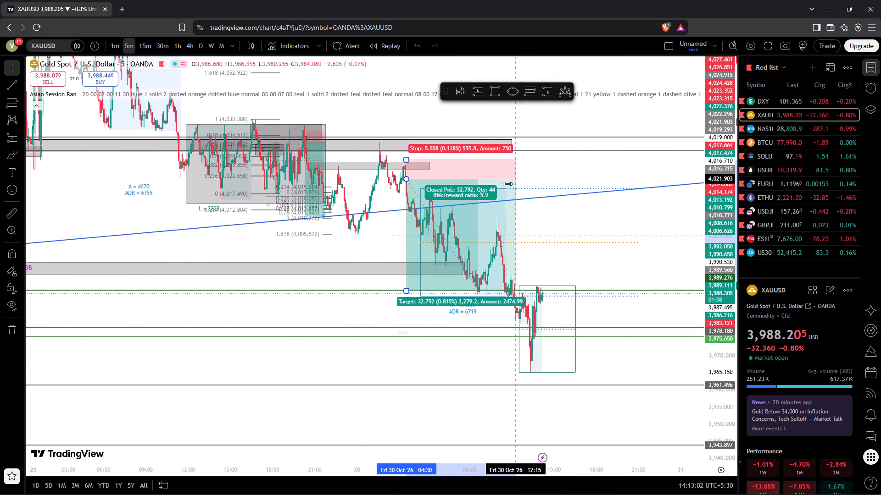
left_click_drag(507, 184, 479, 191)
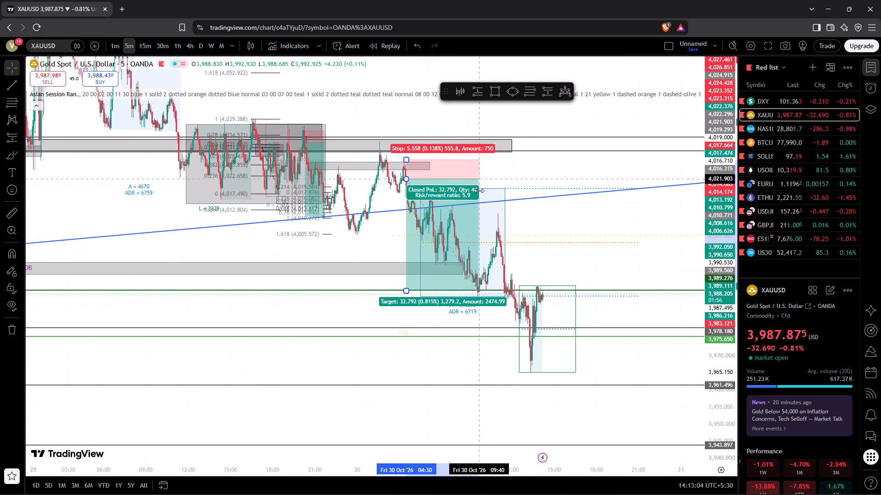
left_click_drag(479, 191, 478, 191)
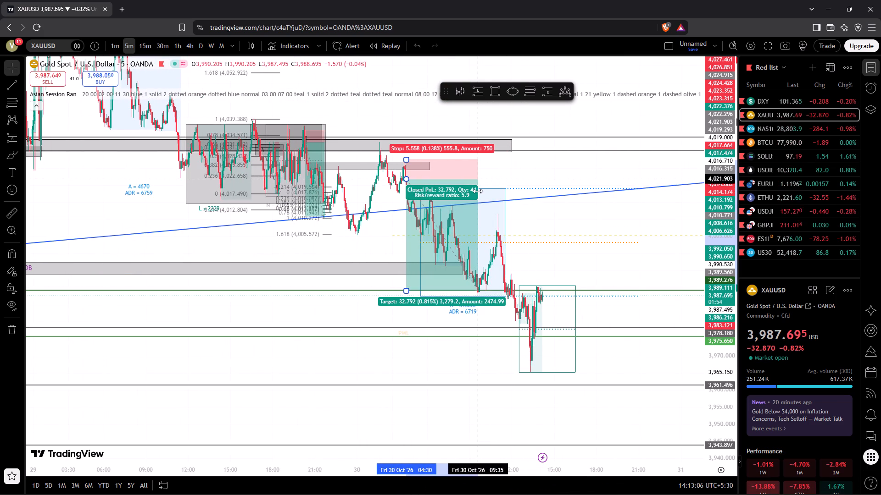
left_click_drag(478, 191, 478, 191)
left_click(567, 228)
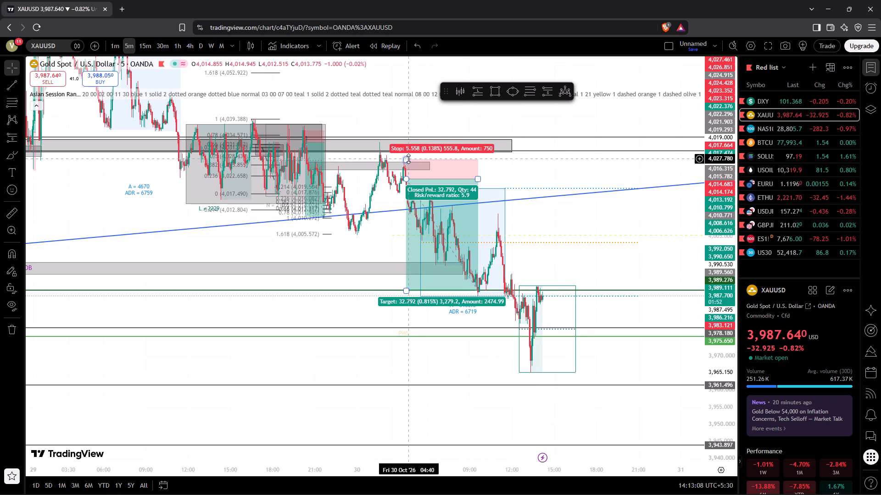
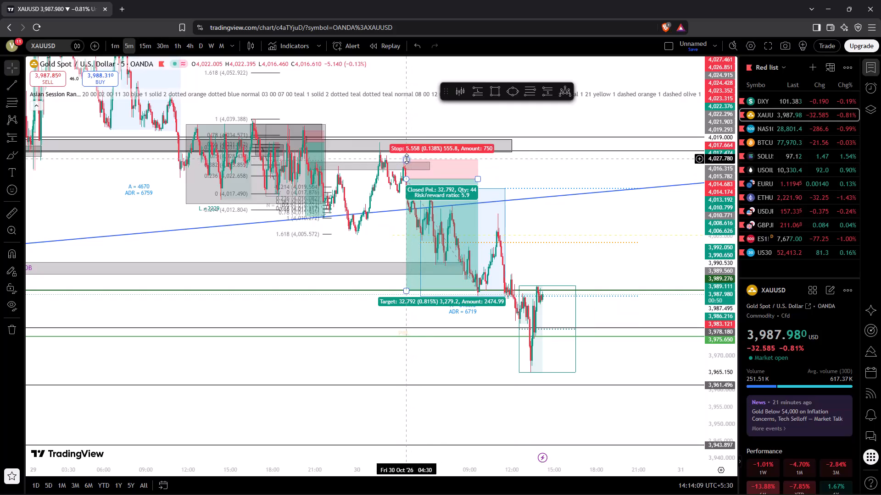
Fine-tune the XAUUSD short position's stop to 4,027.377, just above the small grey zone, and deselect the position.
left_click_drag(407, 159, 417, 161)
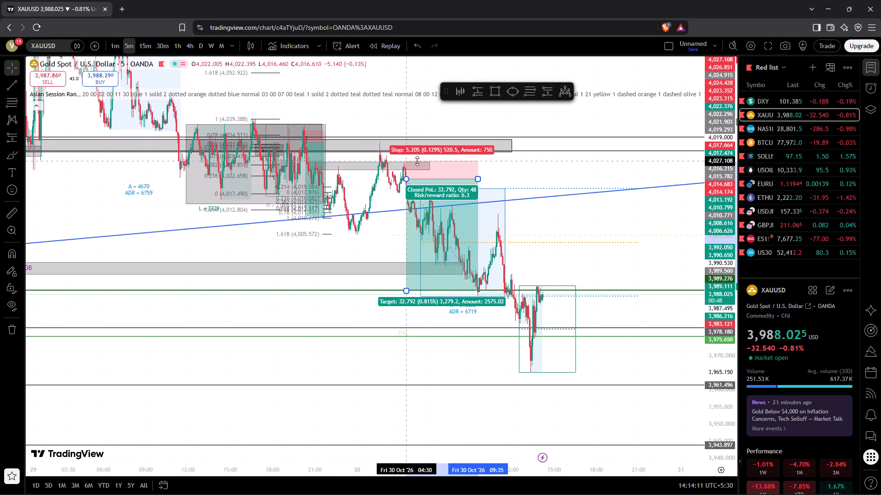
left_click_drag(417, 161, 418, 159)
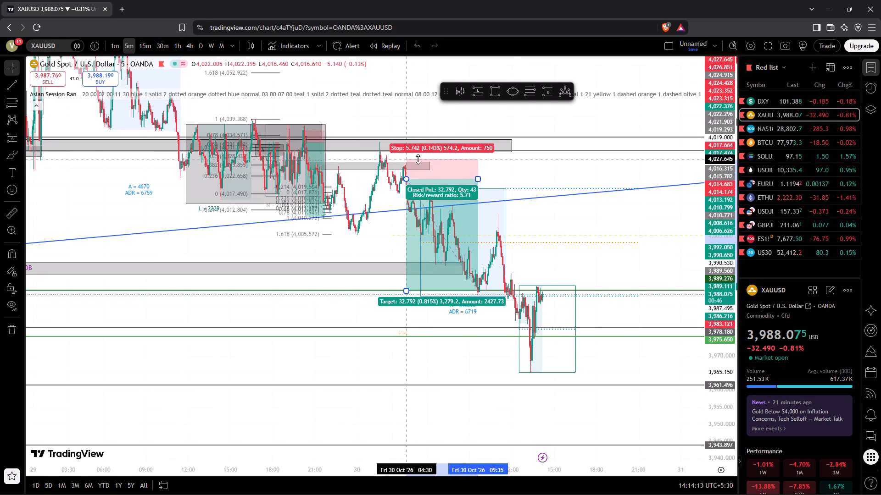
left_click_drag(418, 159, 418, 160)
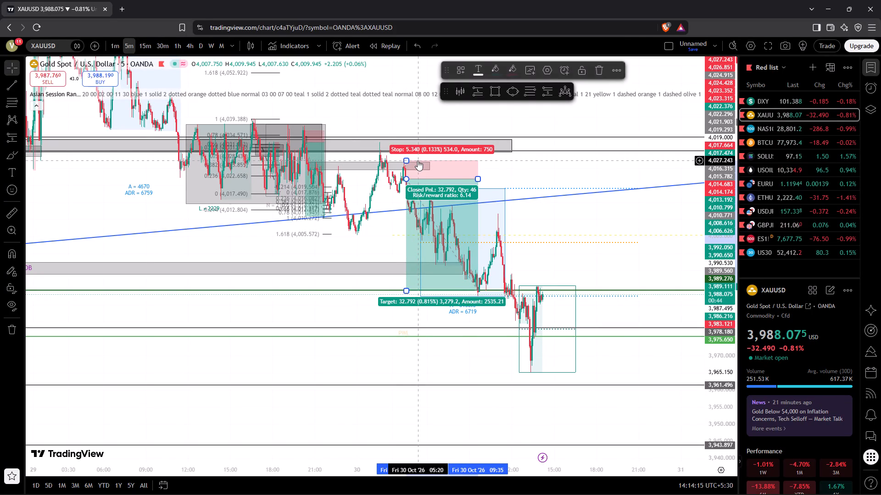
left_click(404, 160)
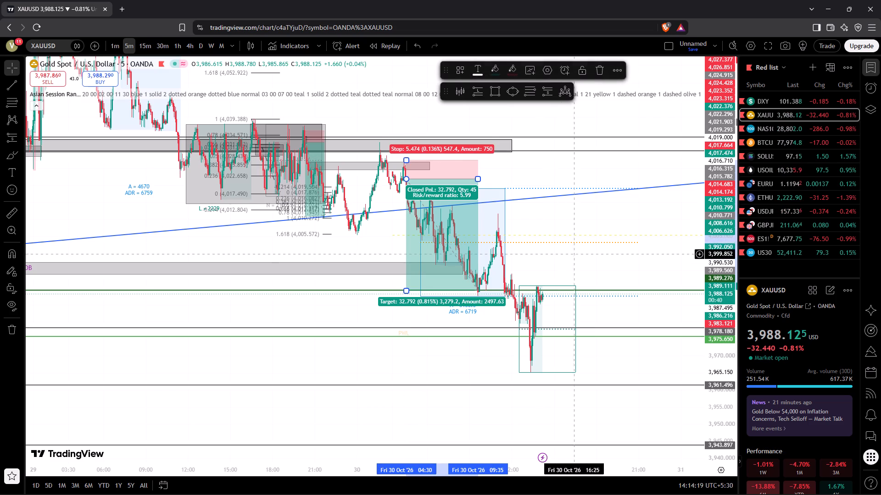
left_click(591, 245)
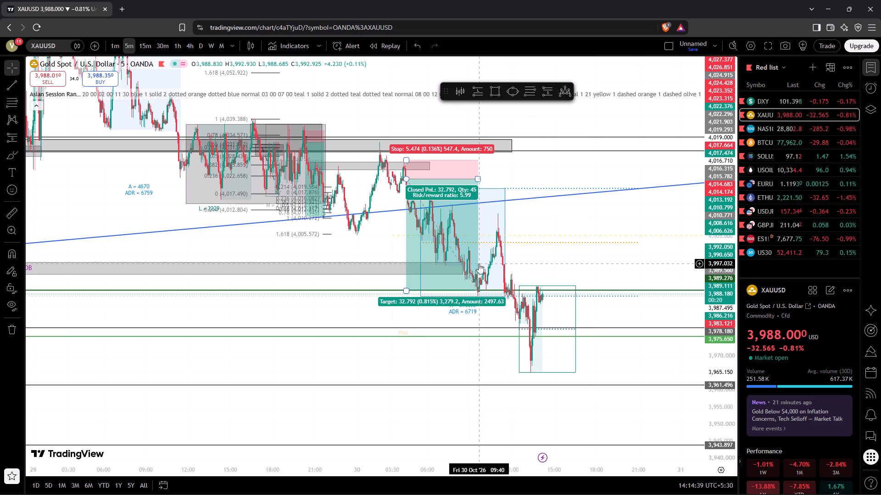
left_click(571, 256)
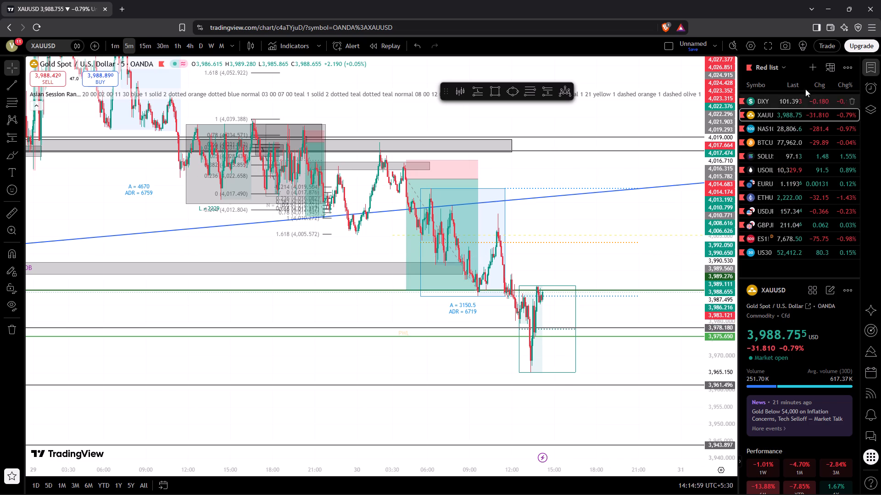
Review recent price action on the 5-minute charts of NAS100USD, BTCUSDT, SOLUSDT and USOIL in turn.
left_click(756, 126)
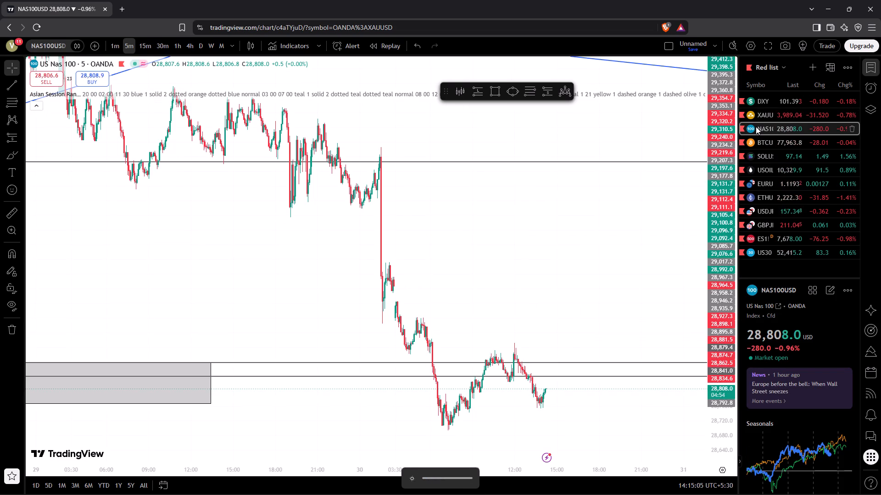
left_click(757, 140)
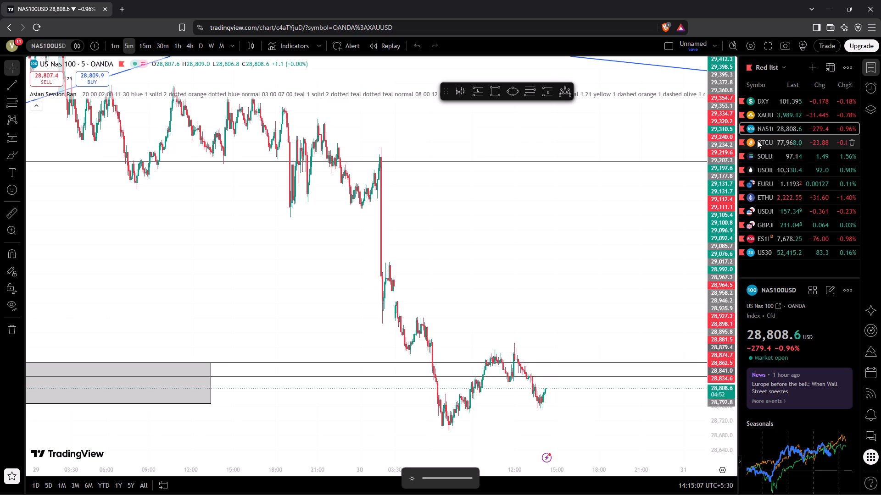
left_click_drag(545, 214, 391, 226)
left_click_drag(391, 231, 380, 215)
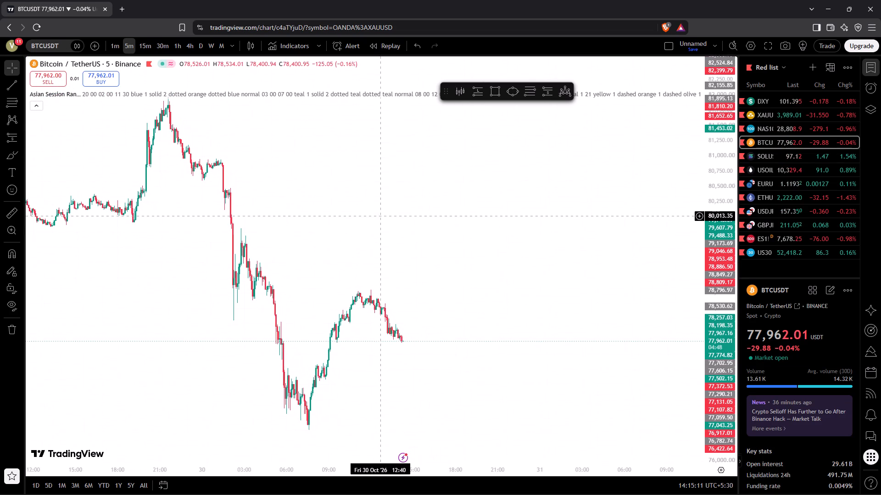
left_click_drag(380, 215, 371, 215)
left_click_drag(357, 214, 364, 213)
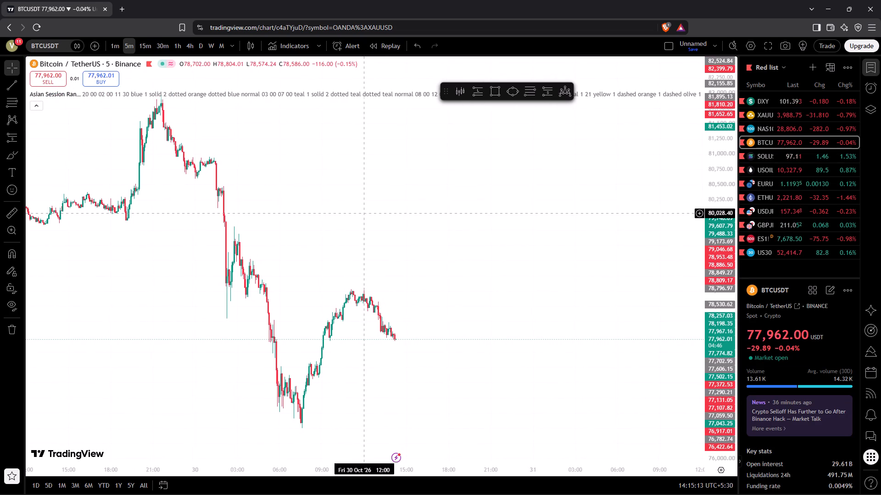
left_click_drag(364, 213, 364, 213)
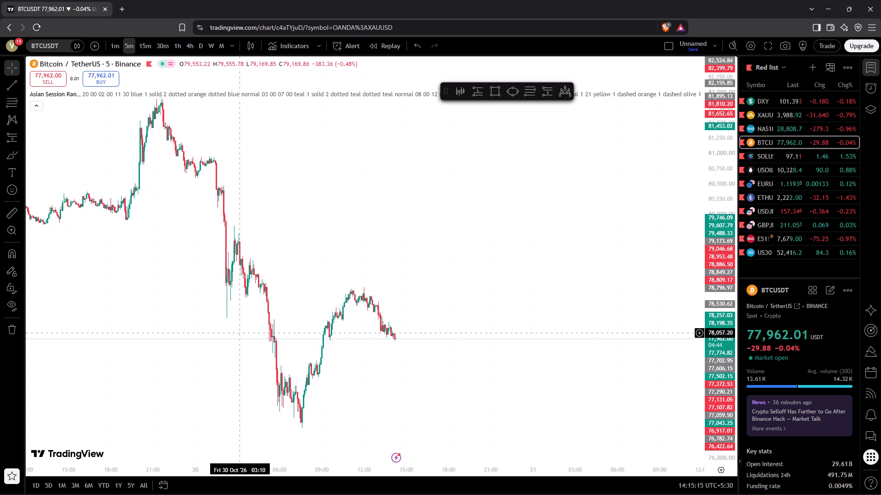
left_click(766, 154)
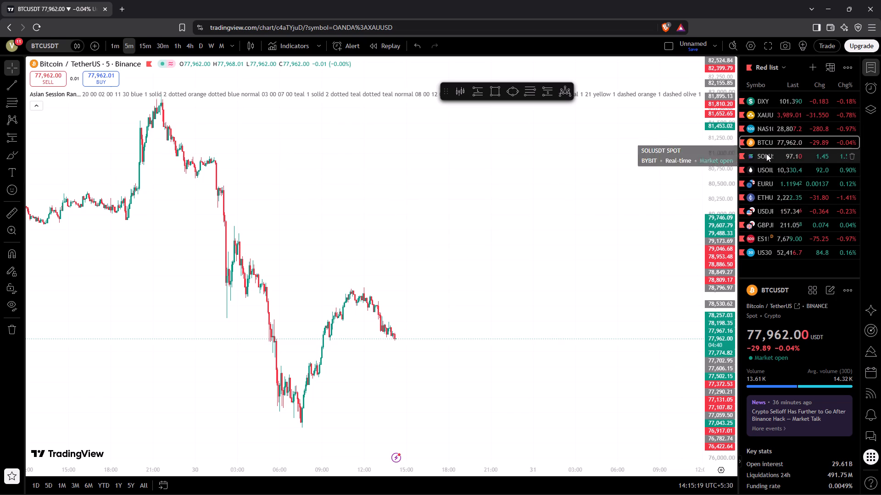
left_click_drag(457, 223, 476, 232)
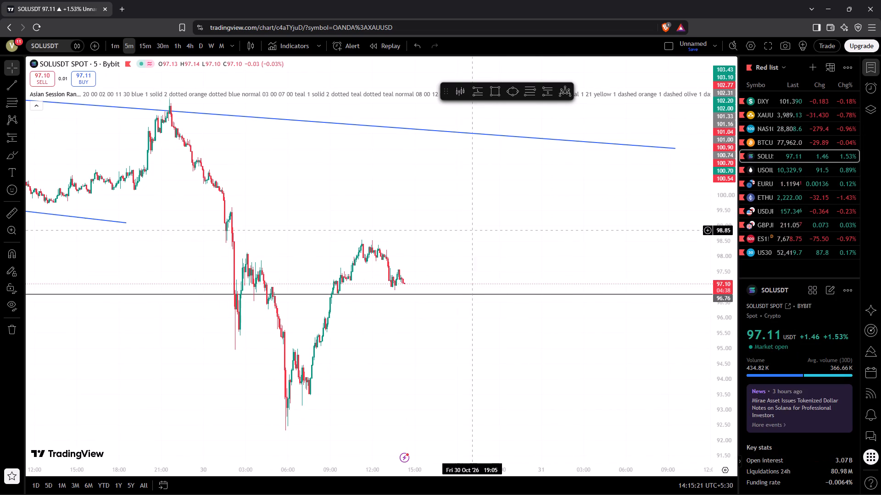
left_click_drag(476, 232, 516, 242)
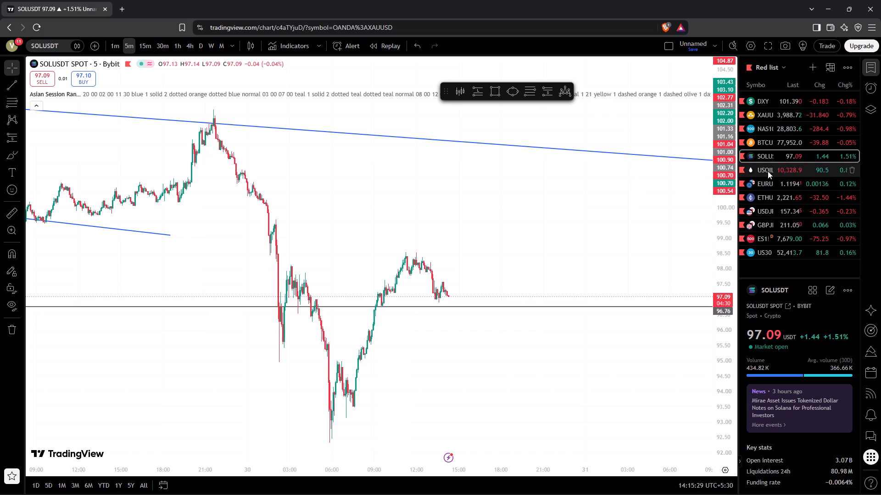
left_click(768, 171)
left_click_drag(554, 272, 550, 290)
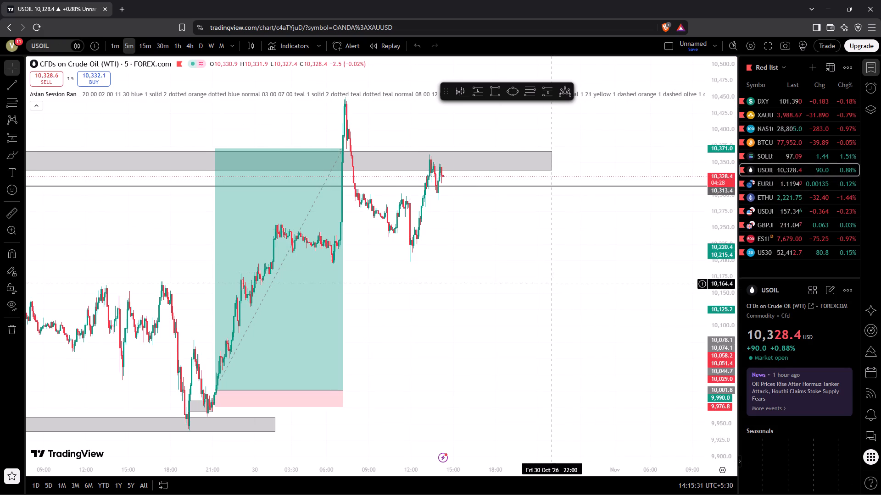
left_click_drag(550, 290, 548, 292)
Return to the BTCUSDT 5-minute chart and examine the 30 October sell-off and recovery.
left_click(760, 143)
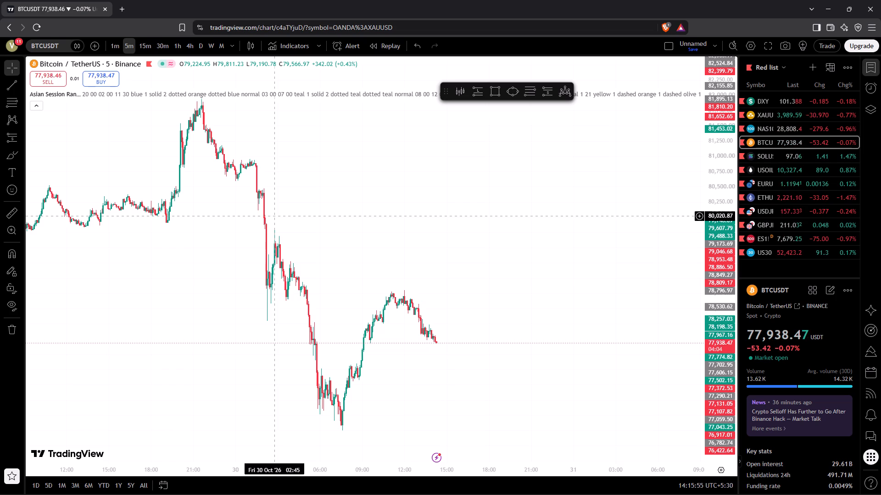
left_click_drag(315, 472, 312, 472)
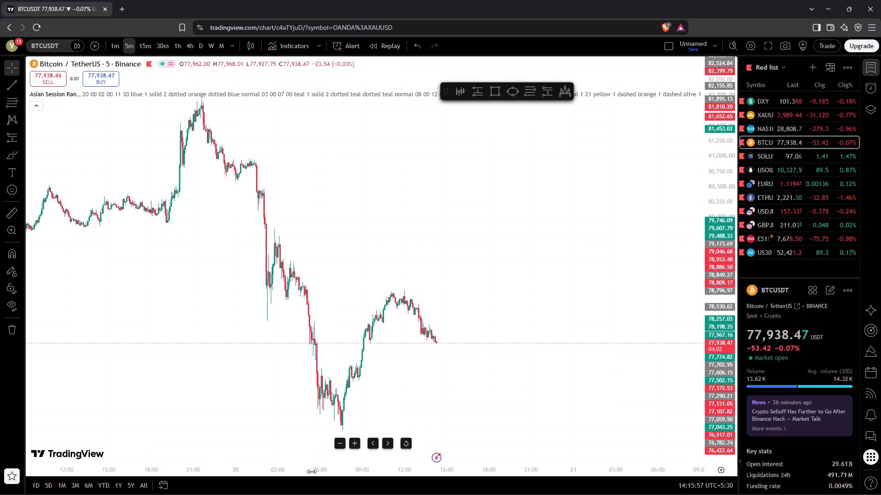
left_click_drag(312, 472, 156, 494)
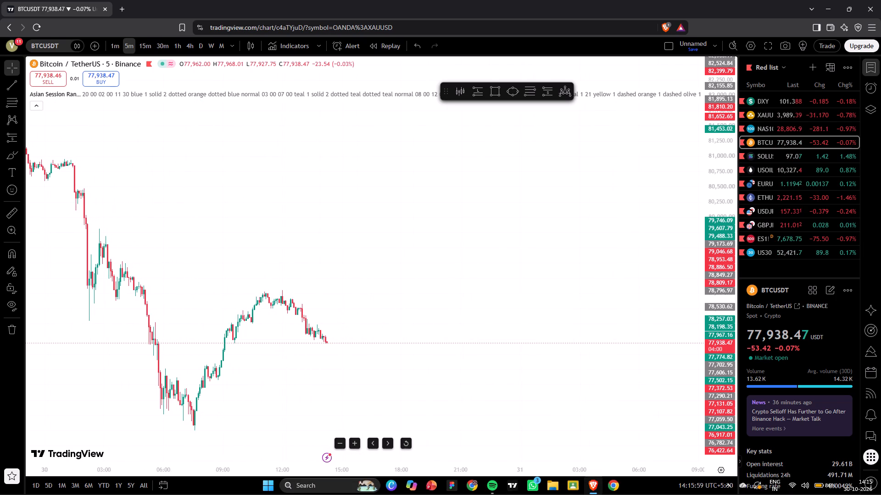
left_click_drag(162, 264, 270, 261)
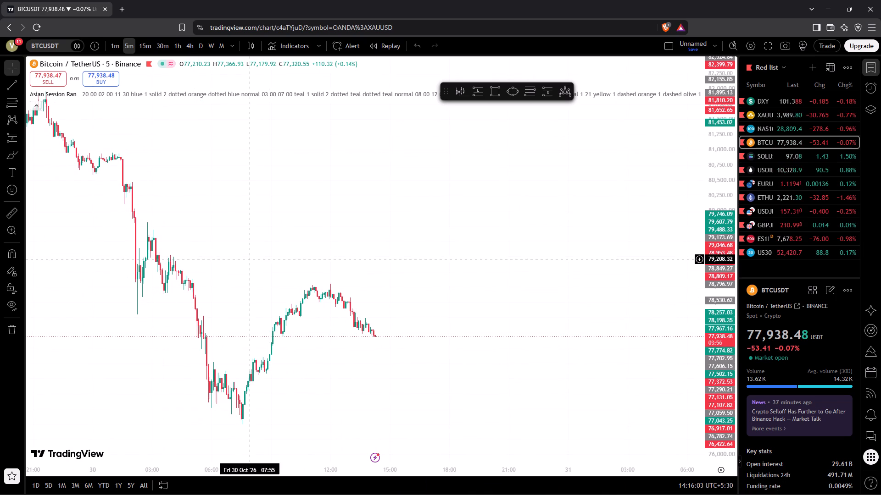
left_click_drag(249, 258, 396, 275)
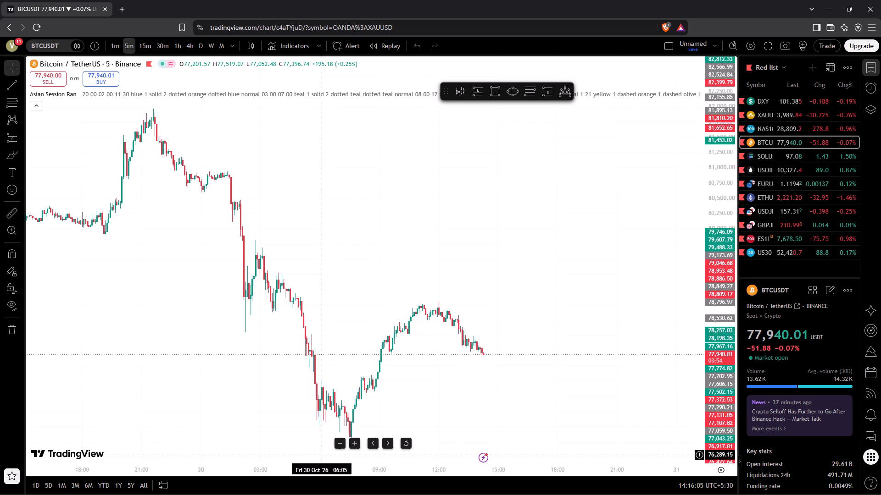
left_click_drag(320, 455, 284, 423)
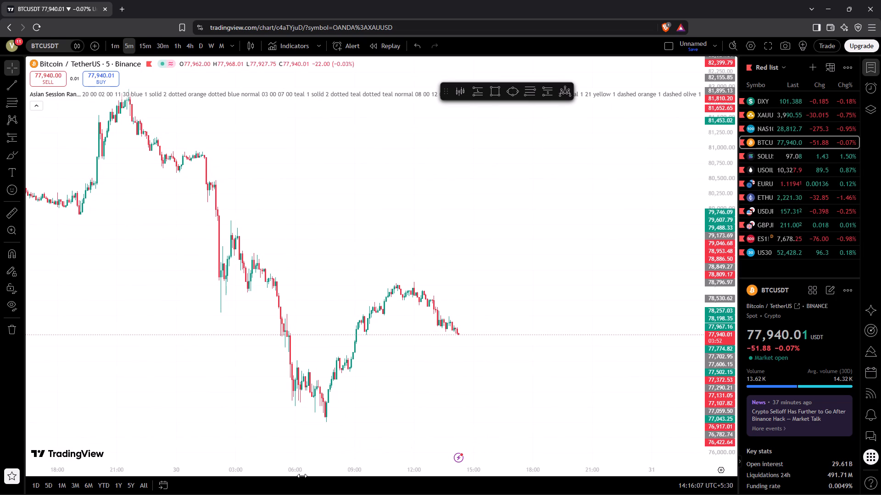
left_click_drag(301, 474, 392, 442)
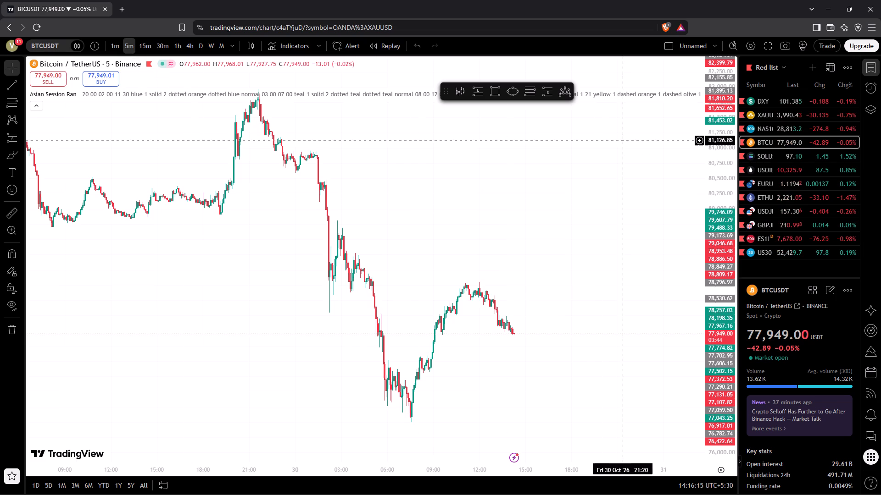
left_click_drag(620, 140, 467, 135)
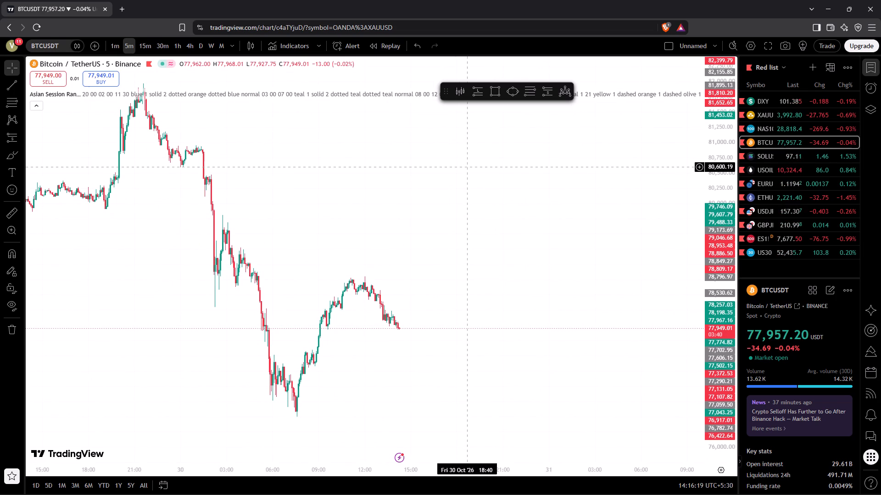
left_click(391, 177)
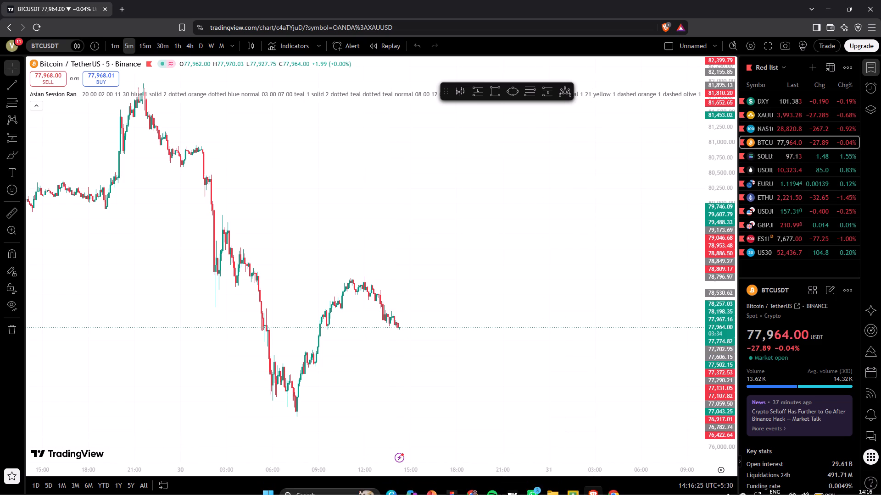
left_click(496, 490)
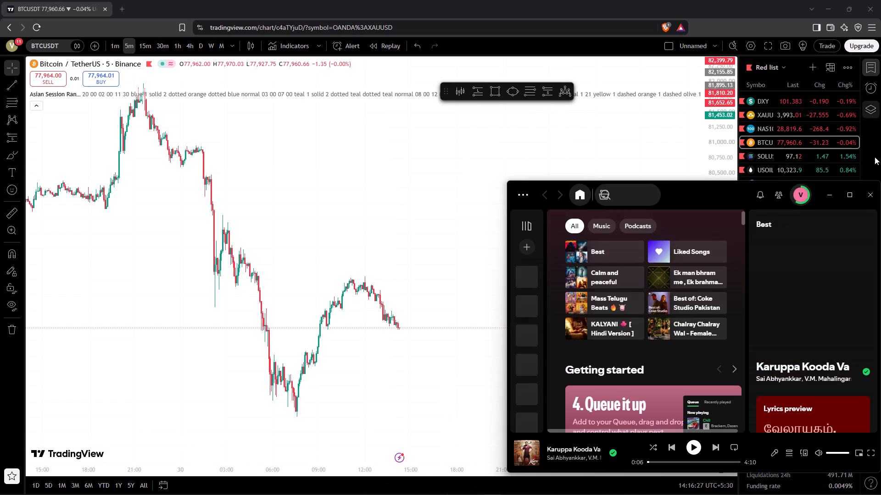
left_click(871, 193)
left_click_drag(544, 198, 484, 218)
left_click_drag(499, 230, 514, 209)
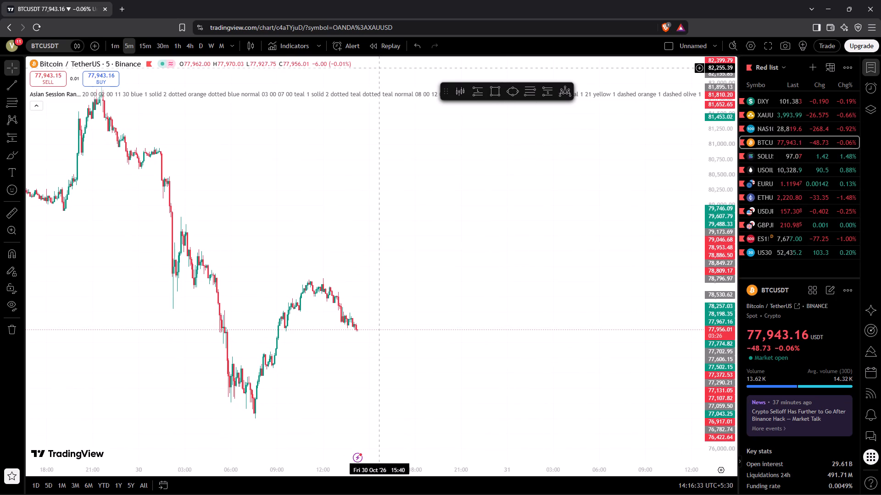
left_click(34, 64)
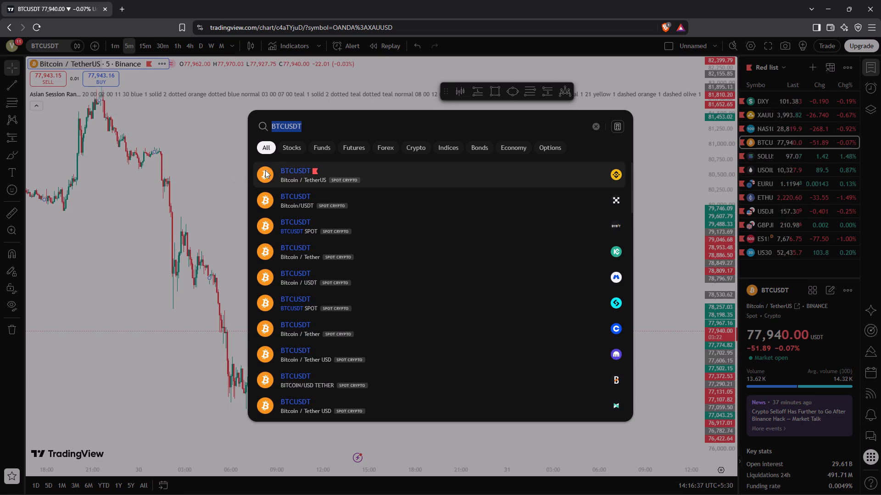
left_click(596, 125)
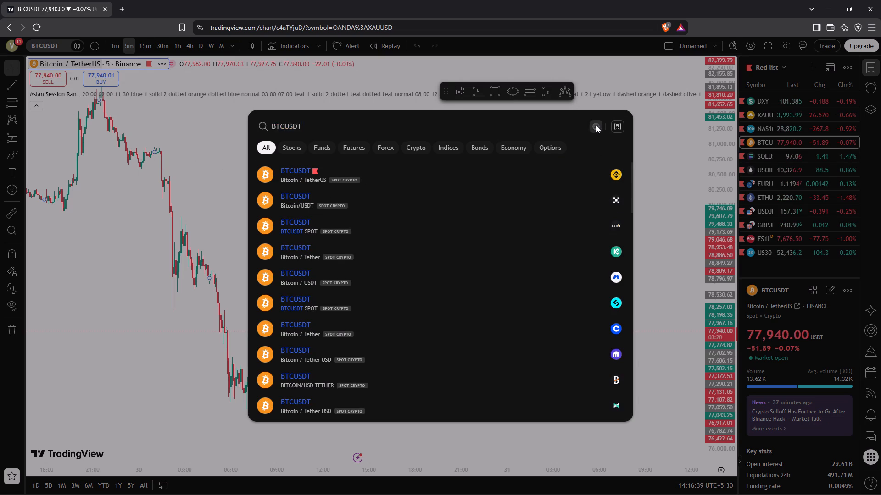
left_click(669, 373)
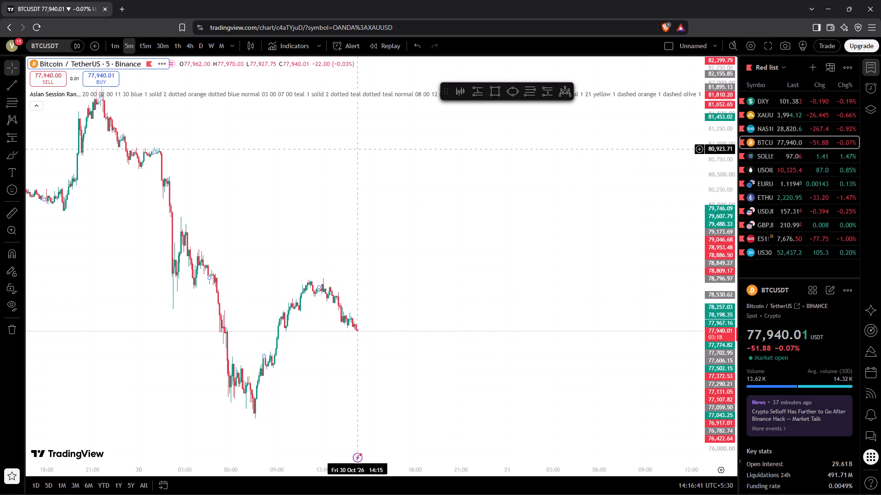
Search the web for "bitcoin" in a new browser tab and show the image results.
left_click(113, 7)
left_click(115, 9)
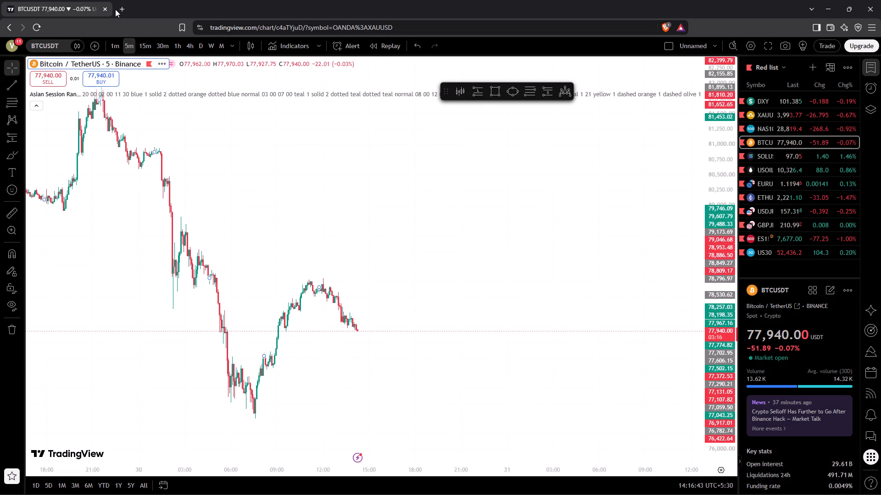
left_click(117, 9)
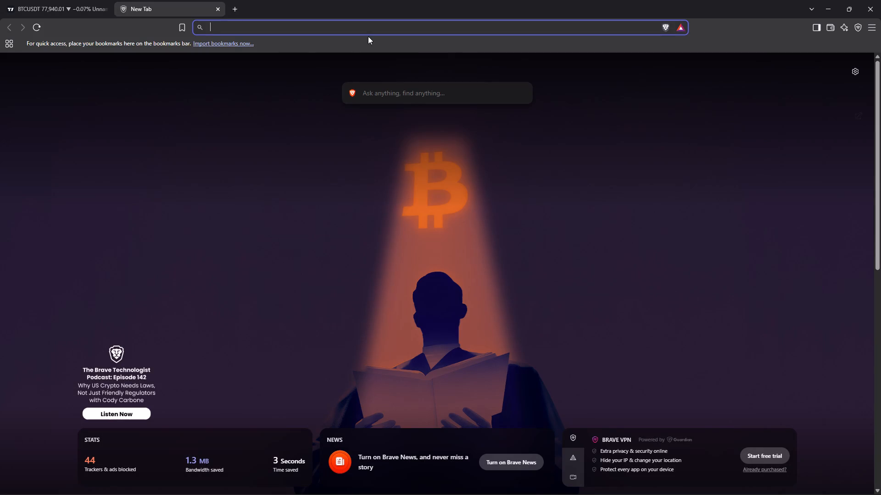
left_click(375, 28)
type("bitcoin")
key("space")
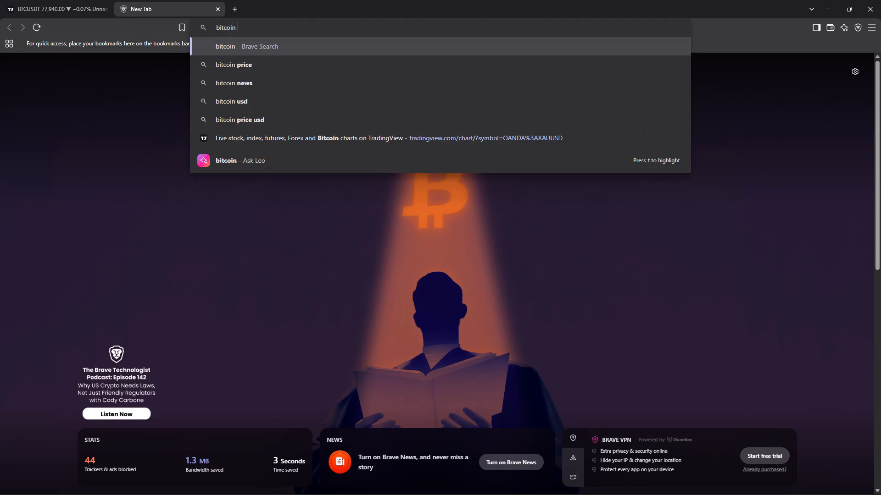
key("Return")
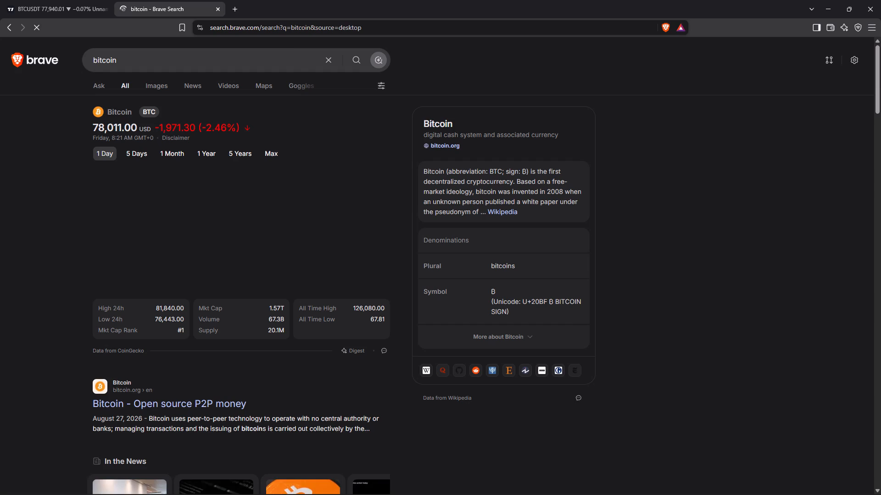
left_click(146, 81)
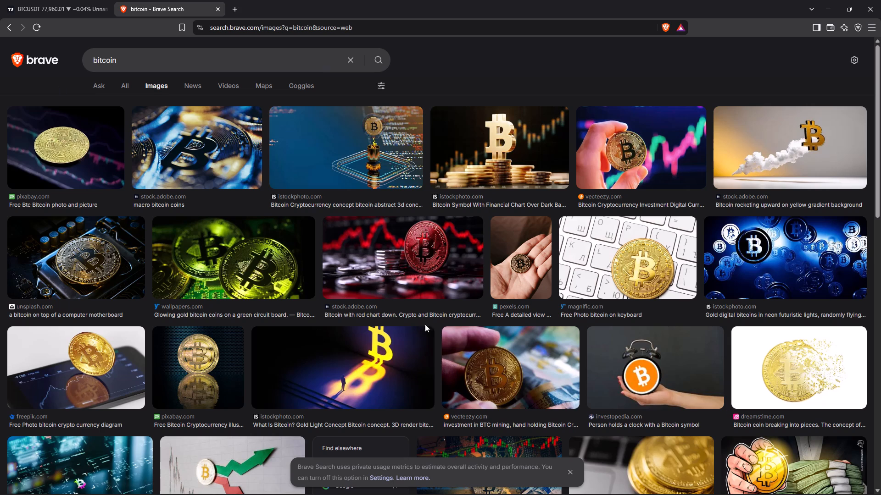
Look through the bitcoin image results, glance back at the BTCUSDT chart, and close the search tab.
scroll(549, 395, "down", 4)
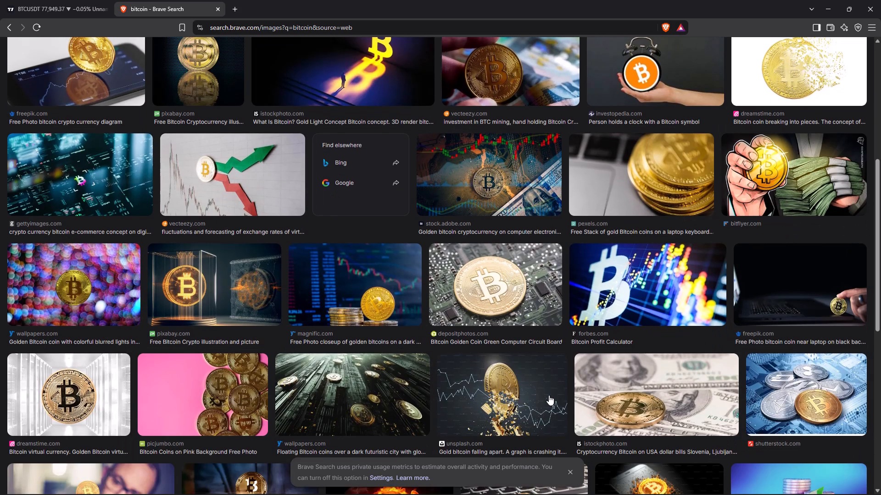
scroll(549, 395, "up", 11)
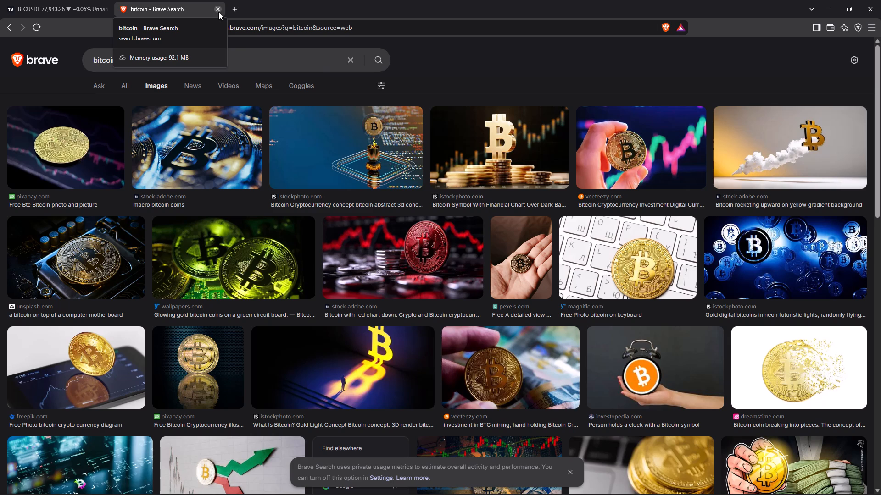
left_click(82, 0)
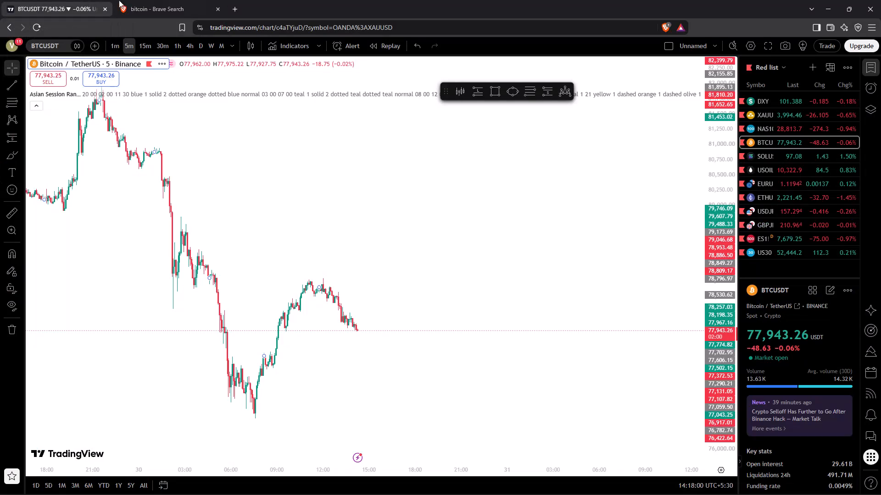
left_click(146, 0)
scroll(400, 300, "down", 2)
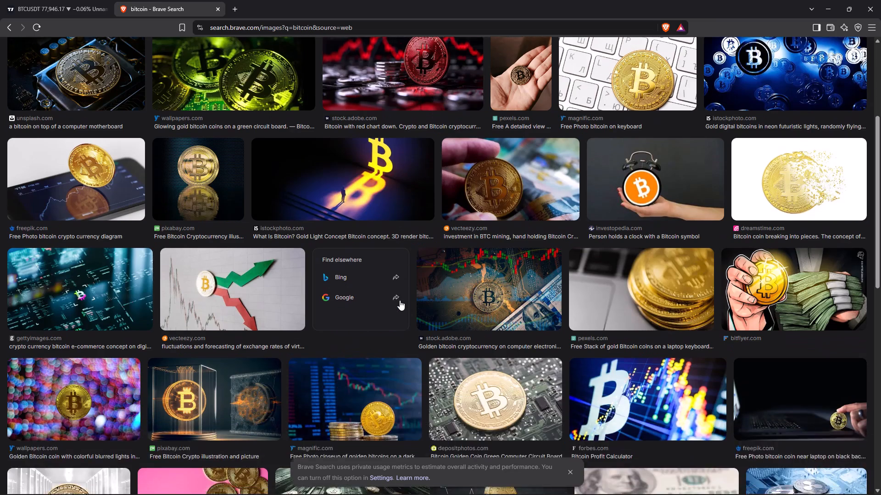
scroll(400, 300, "down", 4)
scroll(400, 300, "right", 1)
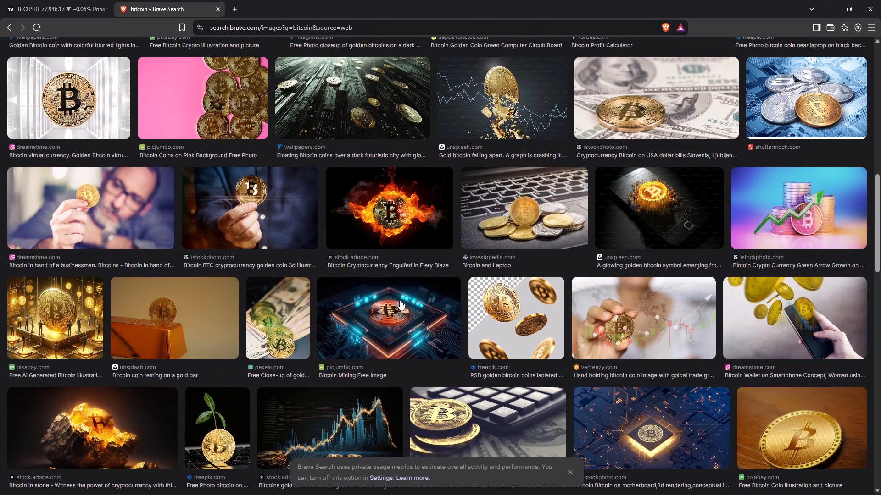
scroll(400, 300, "right", 1)
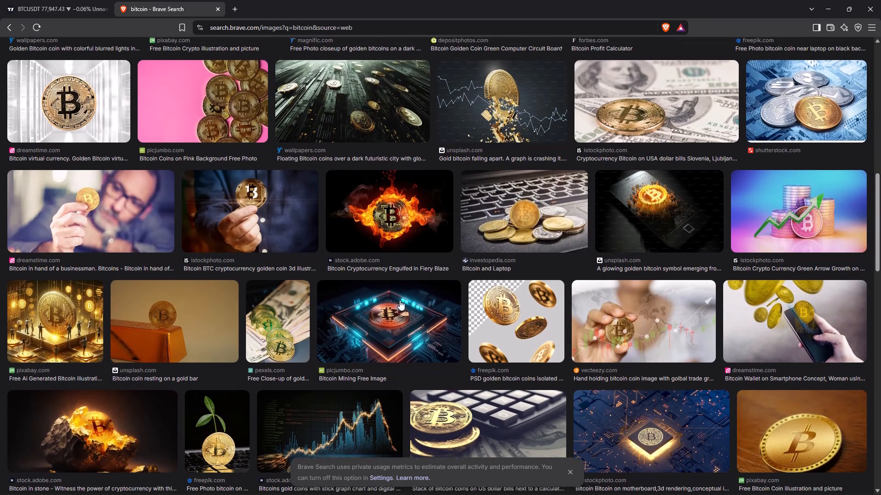
scroll(400, 300, "right", 1)
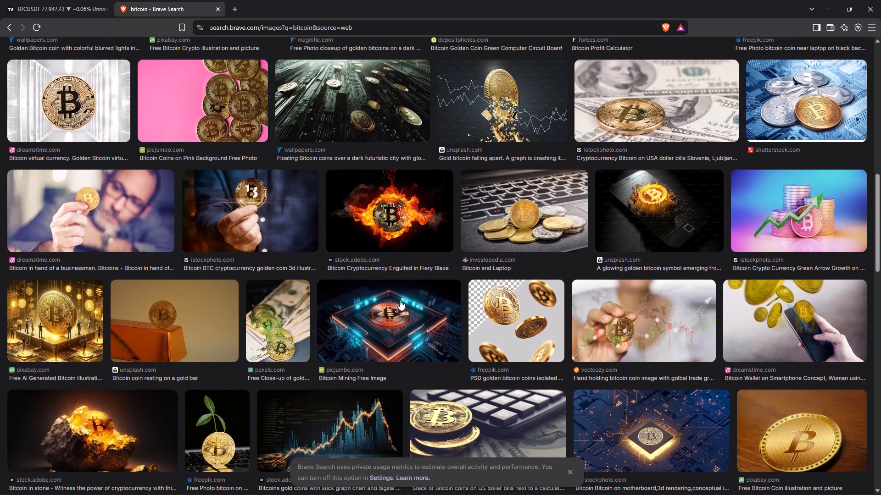
scroll(400, 300, "right", 2)
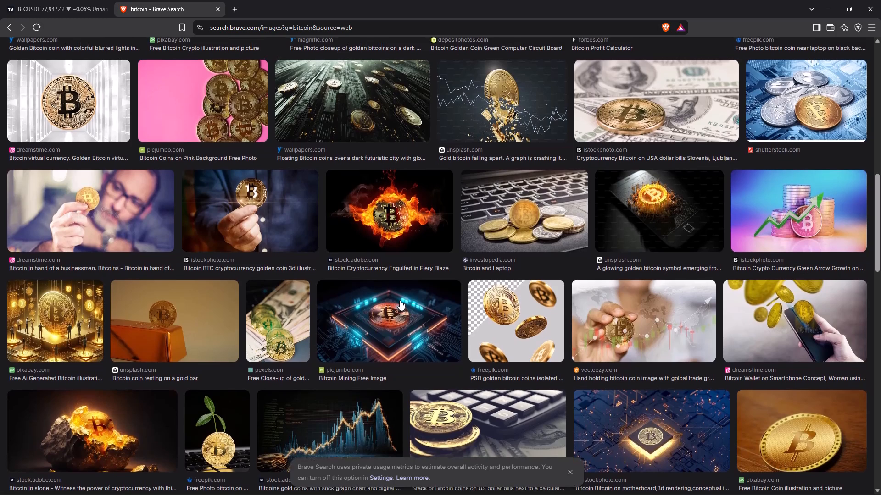
scroll(400, 300, "right", 2)
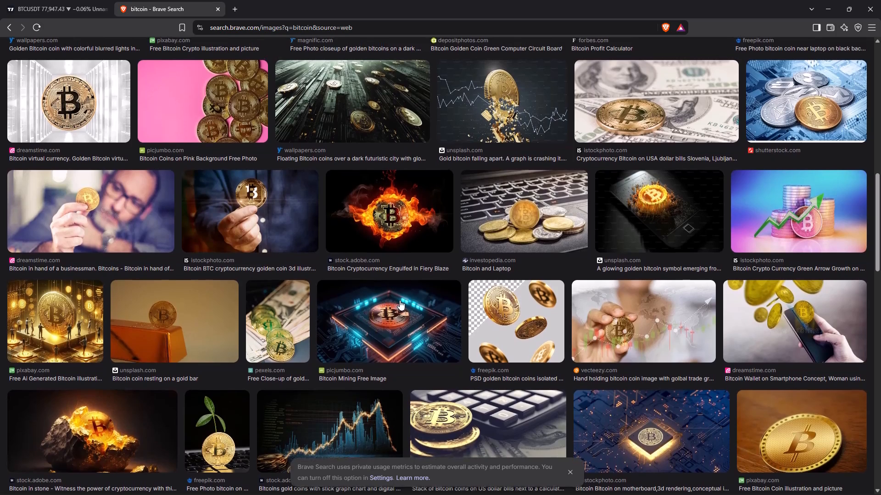
scroll(400, 300, "right", 1)
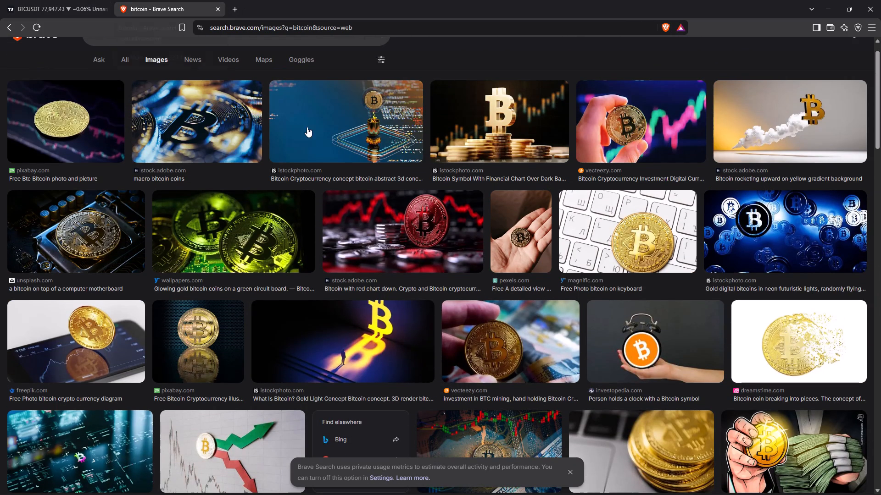
scroll(315, 147, "up", 6)
scroll(315, 147, "right", 1)
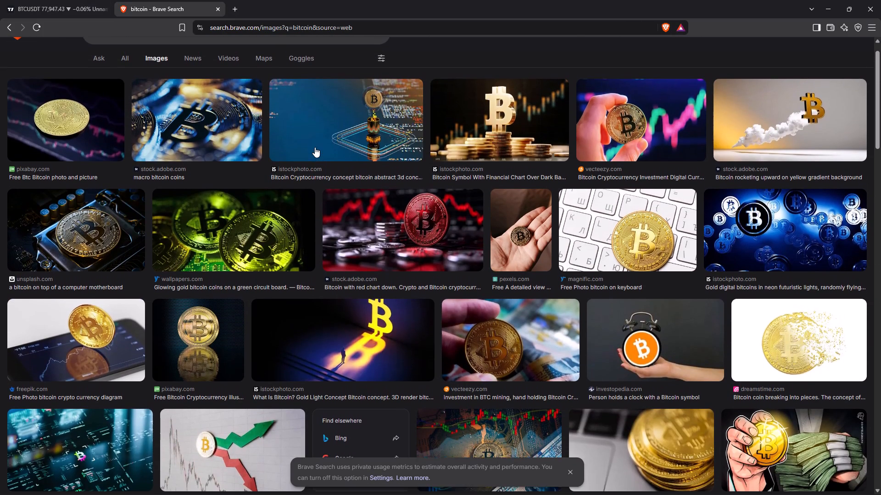
scroll(315, 147, "right", 1)
left_click(220, 6)
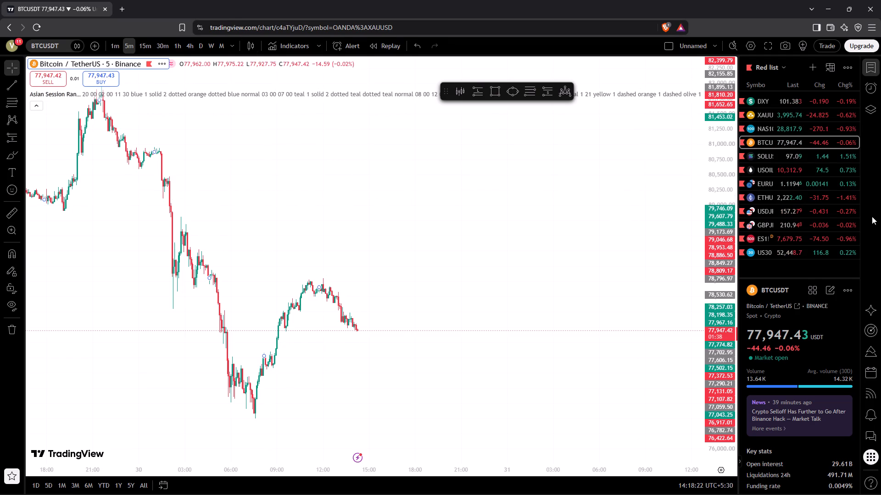
Switch to the XAUUSD 5-minute chart and check the latest news update marked below the current candle.
left_click(780, 118)
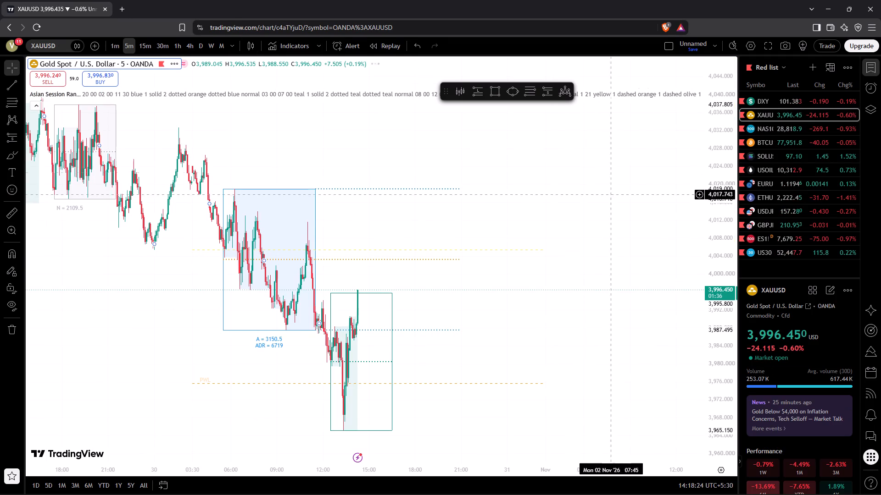
left_click_drag(563, 246, 608, 180)
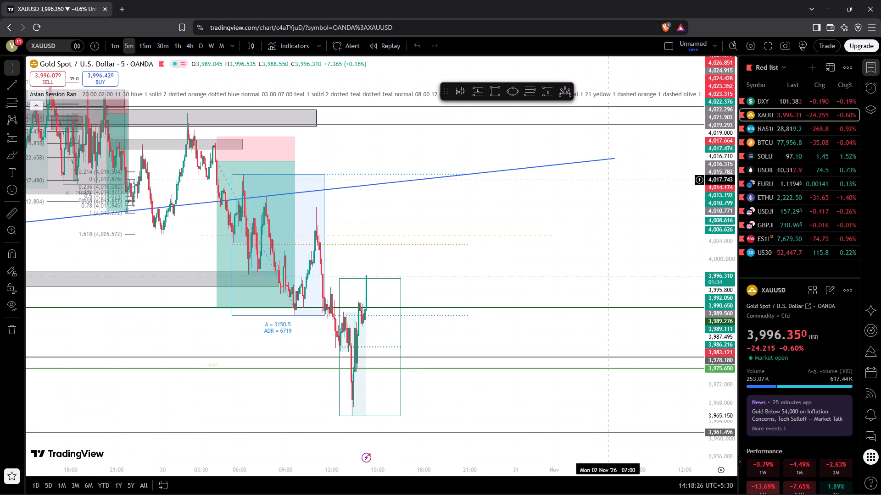
left_click_drag(608, 180, 680, 128)
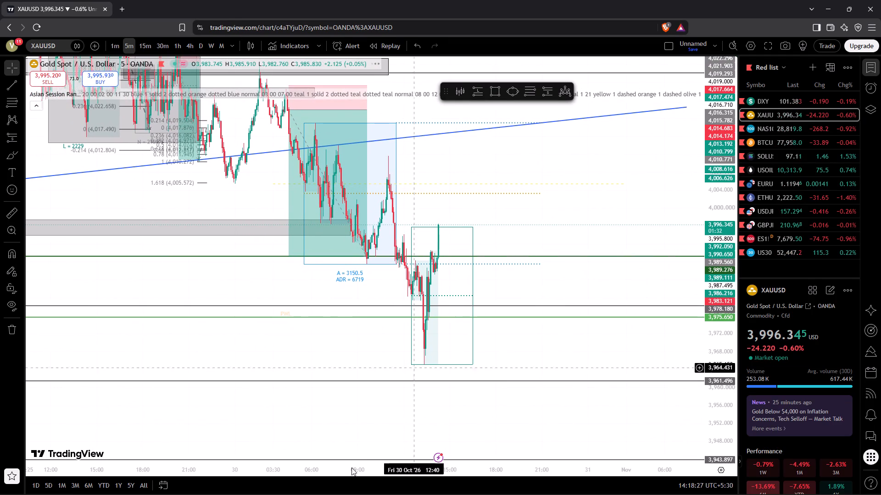
left_click(437, 455)
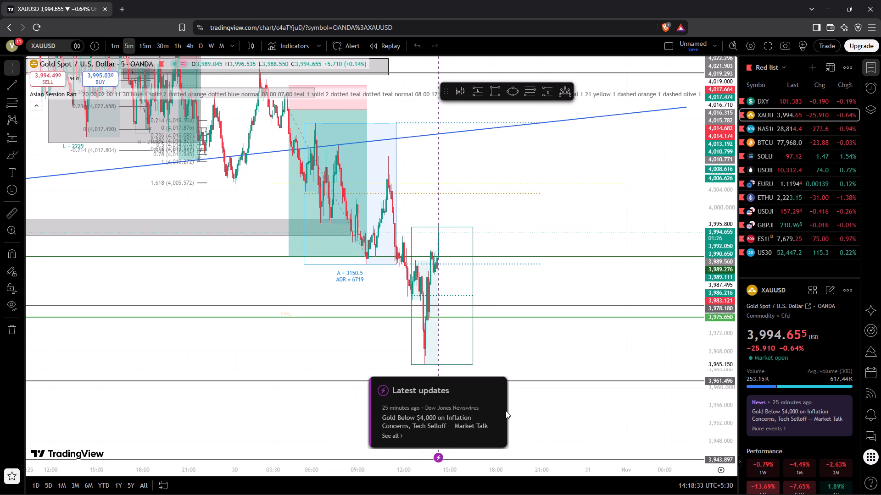
left_click(516, 412)
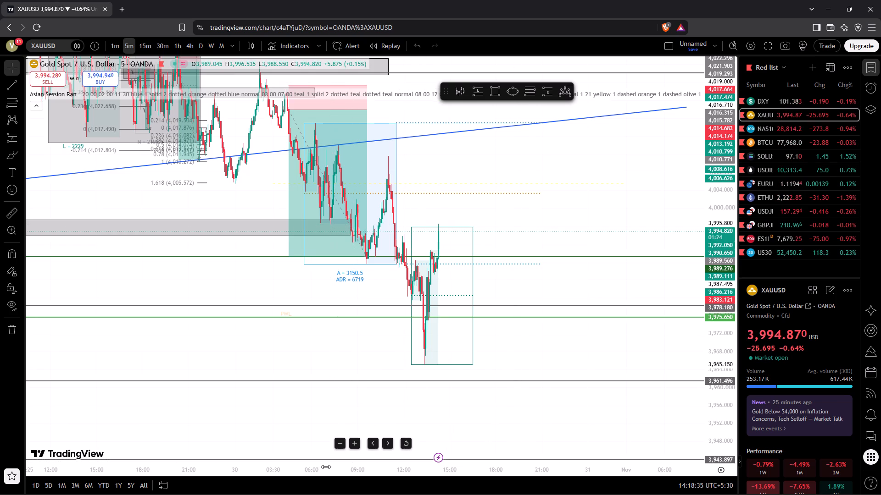
Review the earlier XAUUSD price action and marked zones back to mid-October, and return to the 30 October candles.
left_click_drag(324, 467, 611, 465)
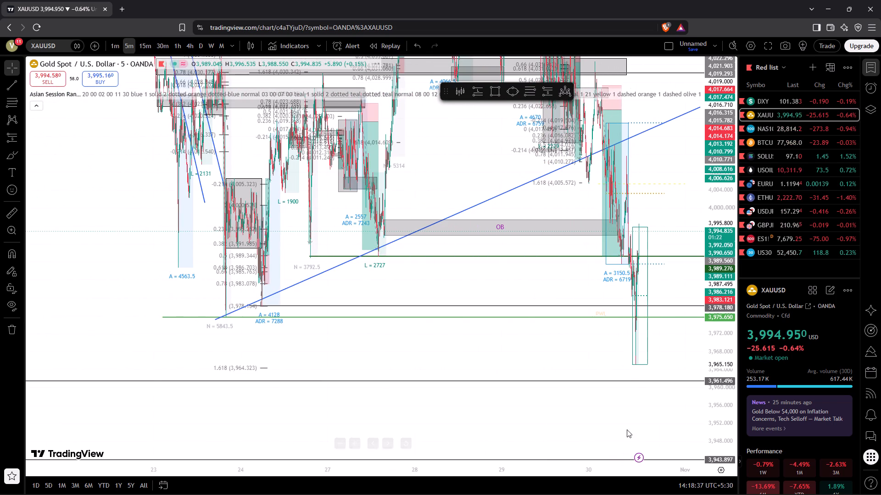
left_click_drag(562, 267, 356, 404)
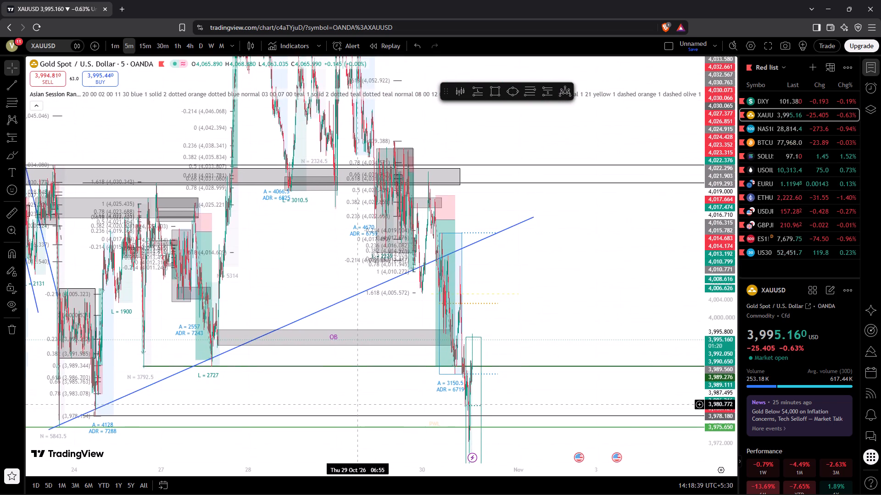
left_click_drag(356, 404, 321, 494)
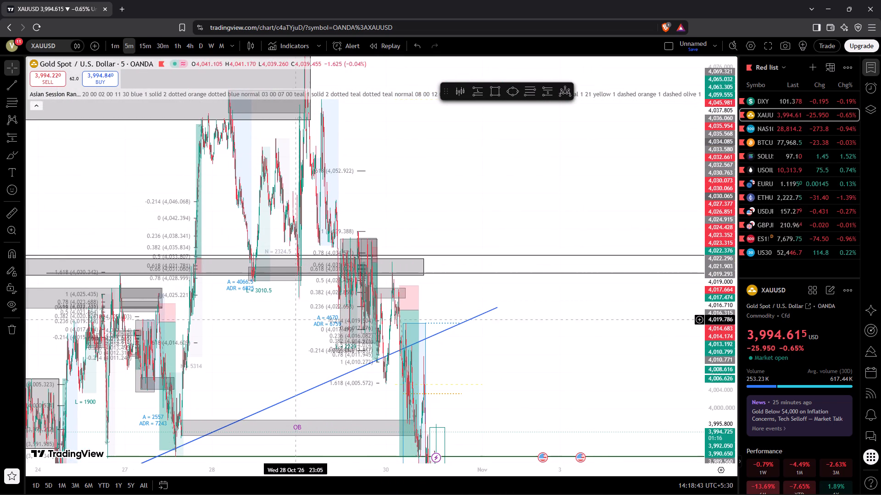
left_click_drag(291, 324, 253, 220)
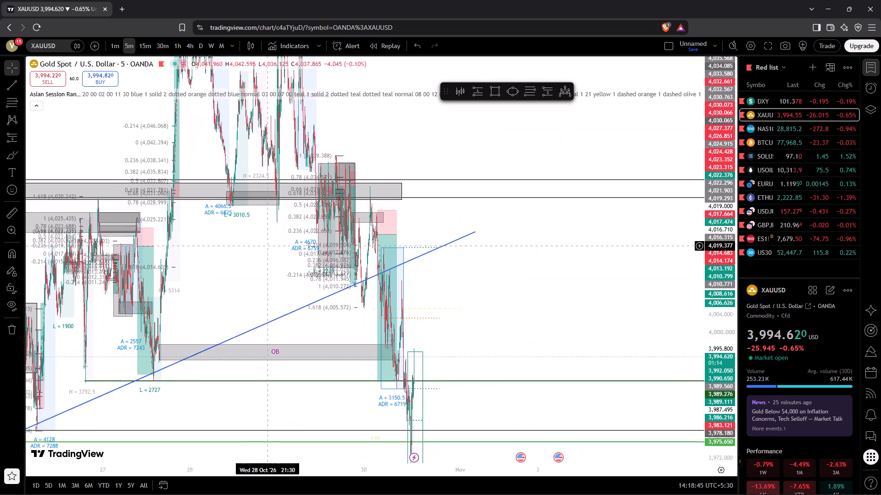
left_click_drag(253, 220, 462, 240)
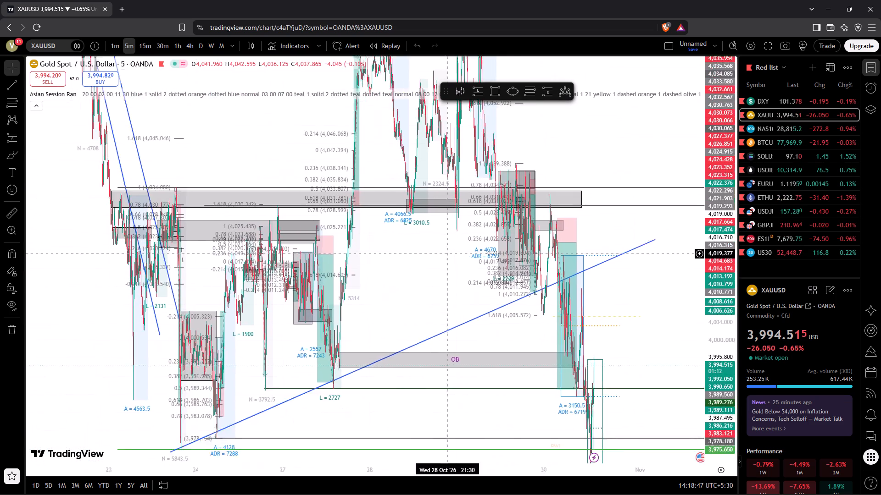
left_click_drag(462, 240, 570, 335)
left_click_drag(365, 158, 440, 467)
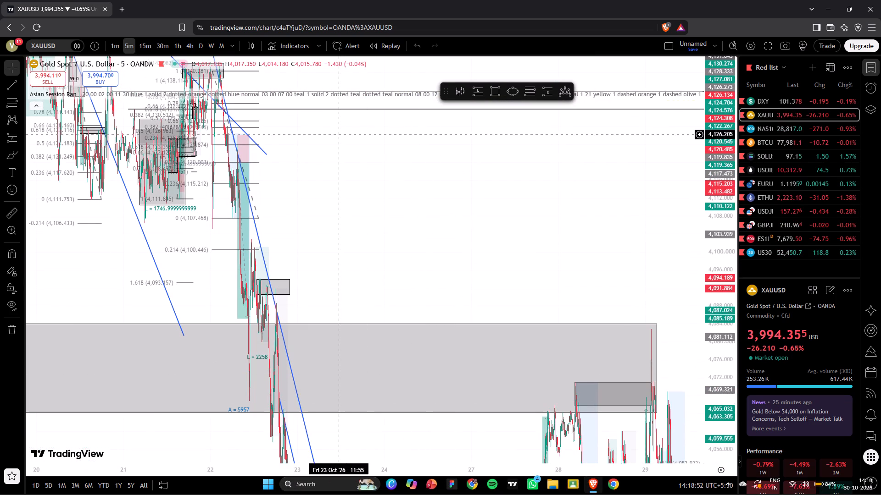
left_click_drag(339, 134, 467, 449)
left_click_drag(296, 166, 523, 487)
left_click_drag(286, 181, 374, 237)
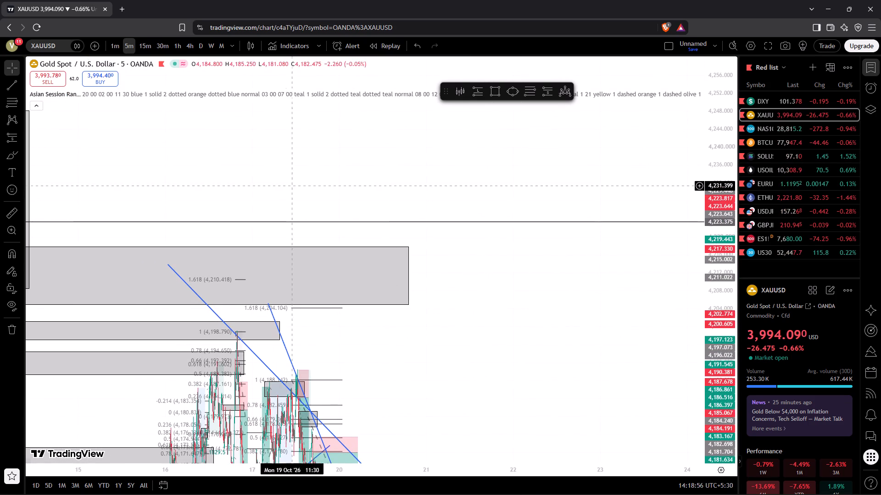
left_click_drag(374, 237, 217, 200)
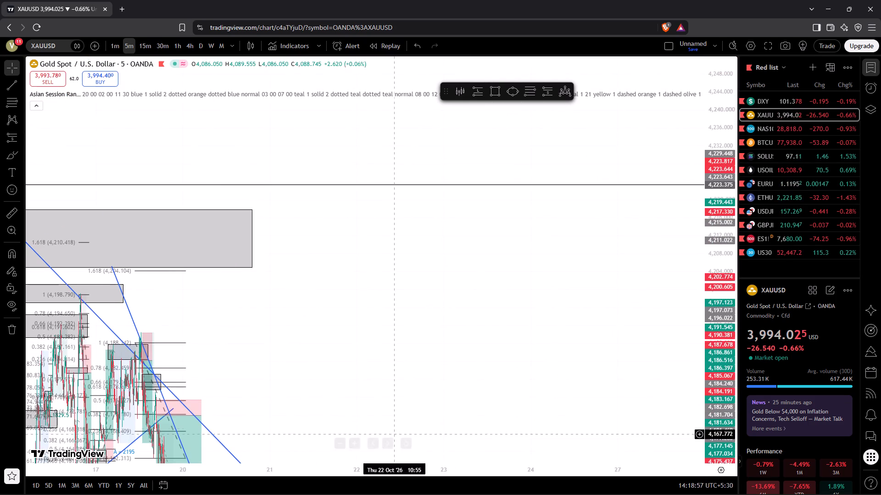
left_click_drag(394, 434, 214, 190)
left_click_drag(367, 321, 140, 0)
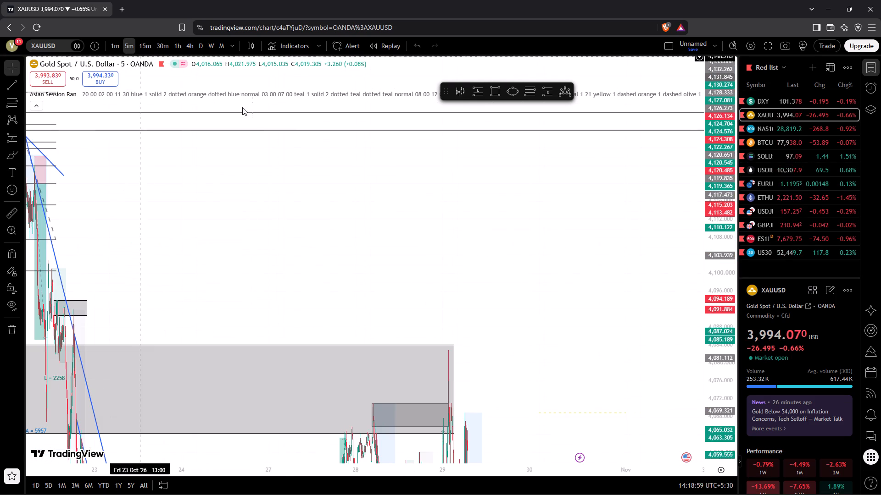
left_click_drag(327, 178, 22, 0)
left_click_drag(326, 330, 301, 36)
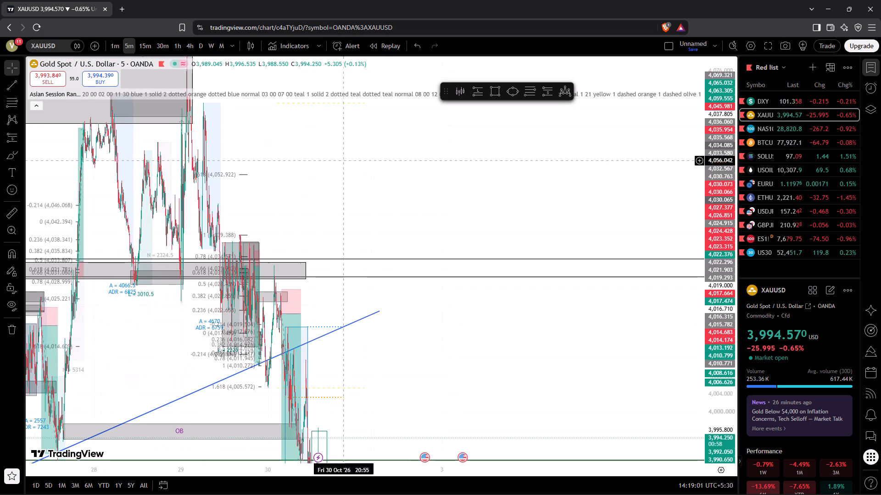
left_click_drag(432, 338, 427, 138)
left_click_drag(390, 222, 518, 204)
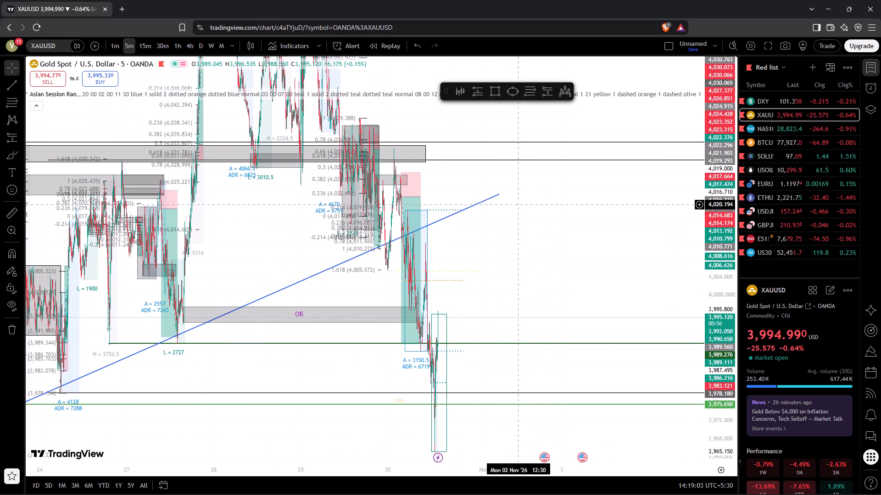
Examine the 30 October XAUUSD decline and rebound around the session ranges at a closer time scale.
left_click_drag(426, 472, 167, 494)
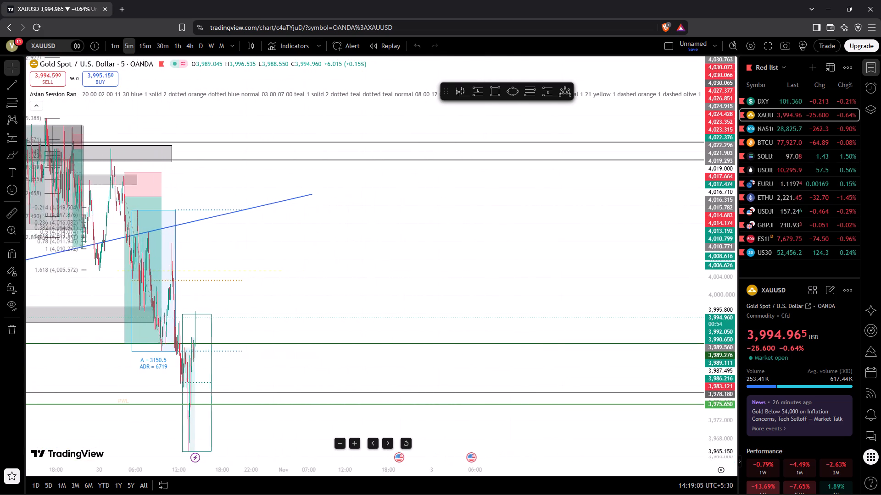
left_click_drag(167, 494, 137, 494)
left_click_drag(313, 217, 529, 148)
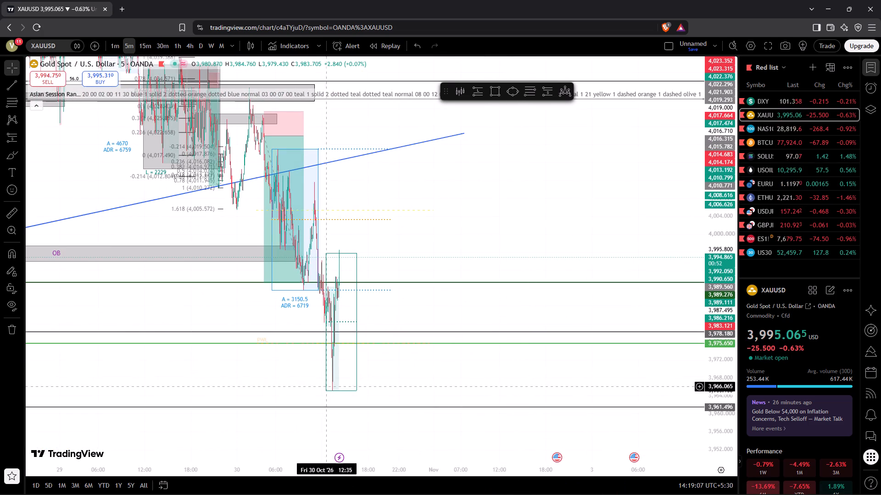
left_click(287, 470)
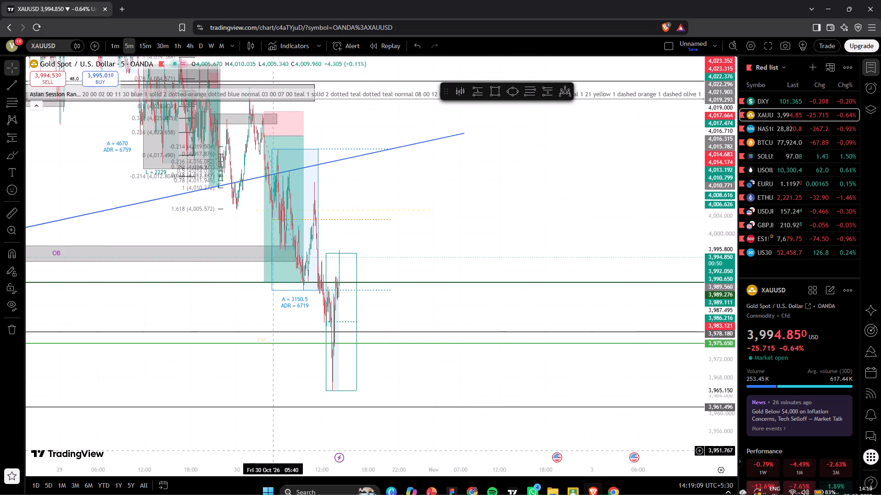
left_click_drag(278, 467, 0, 494)
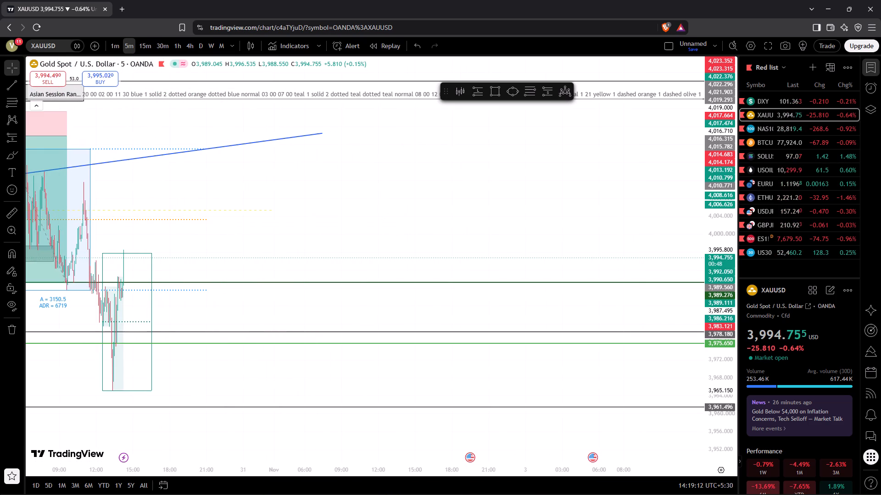
left_click_drag(0, 494, 13, 490)
left_click_drag(195, 217, 408, 238)
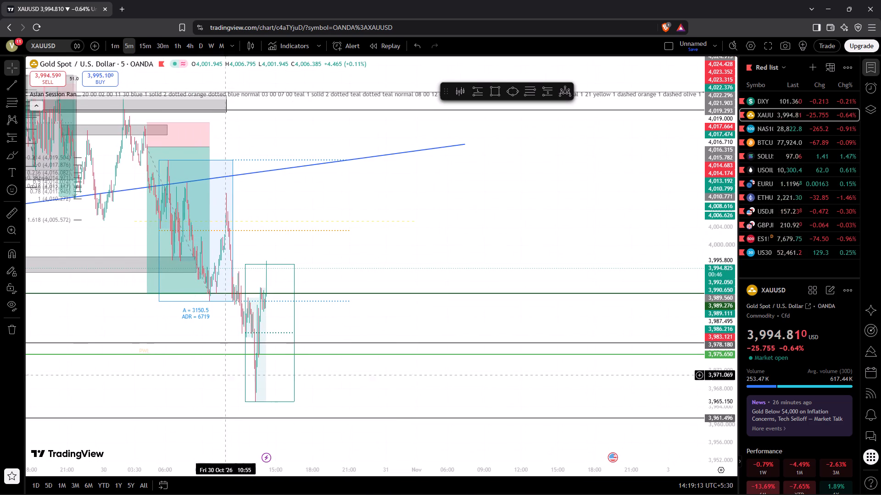
left_click_drag(260, 466, 204, 479)
left_click_drag(357, 243, 487, 235)
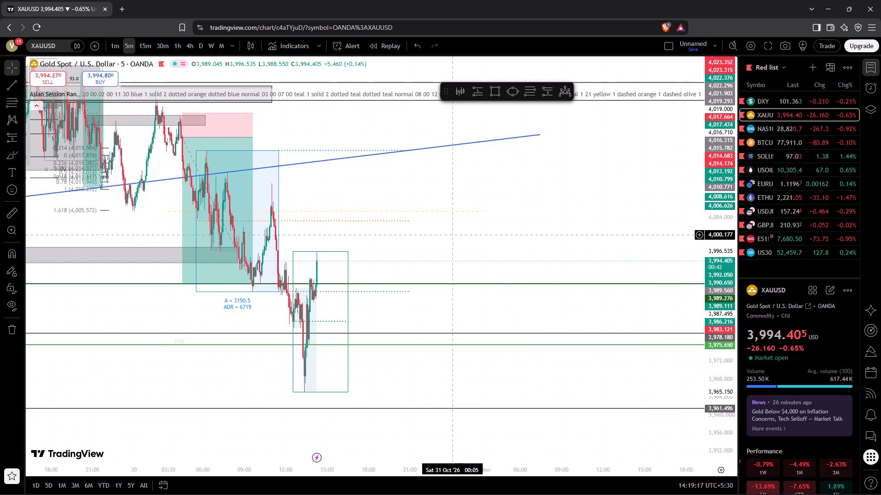
left_click_drag(448, 233, 482, 244)
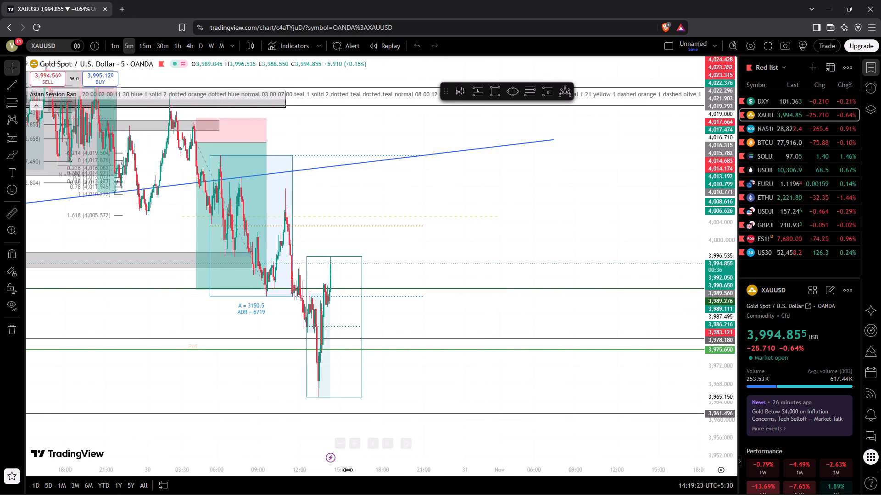
Switch XAUUSD to the 15-minute chart and examine the October decline and marked zones over a wider price and time range.
left_click(144, 42)
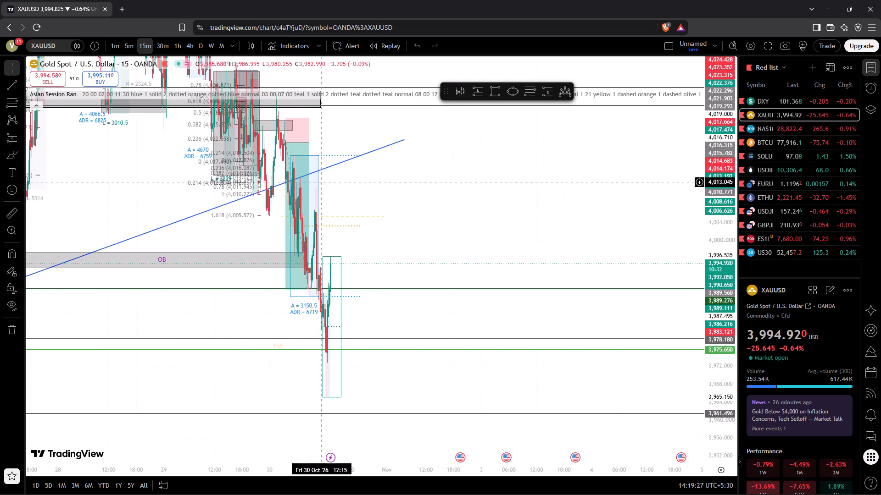
left_click_drag(723, 231, 712, 480)
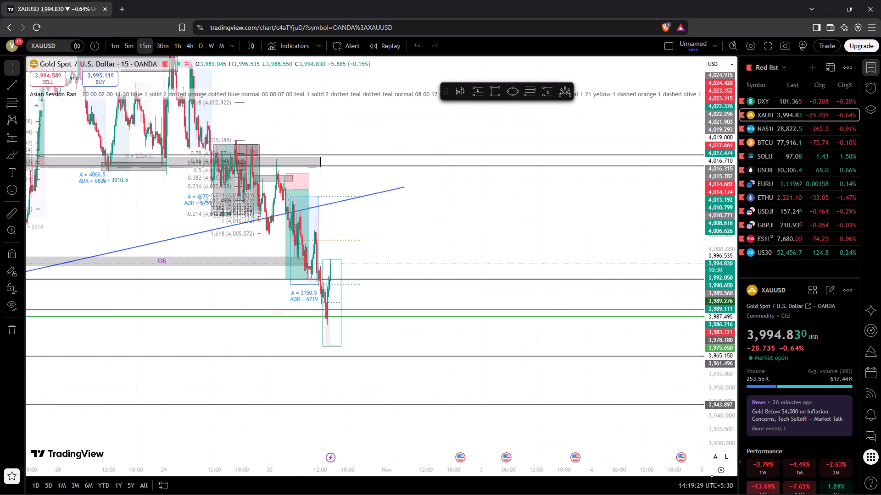
left_click_drag(712, 480, 712, 483)
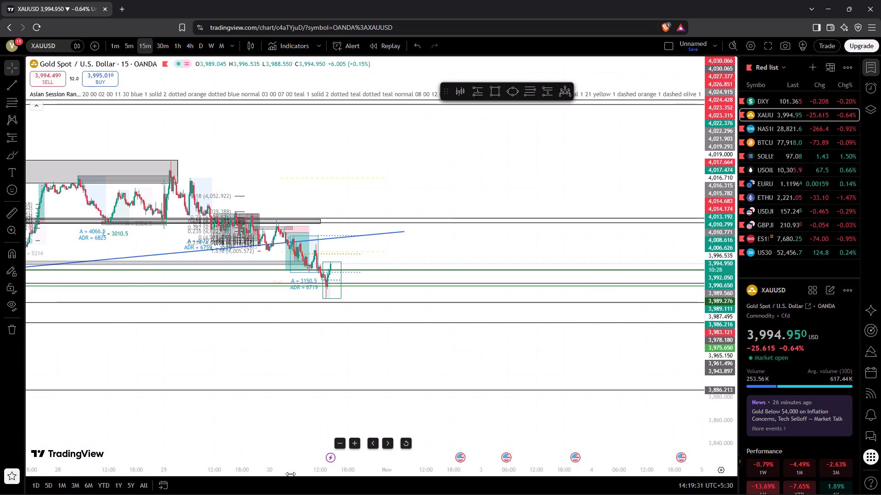
left_click_drag(290, 474, 646, 457)
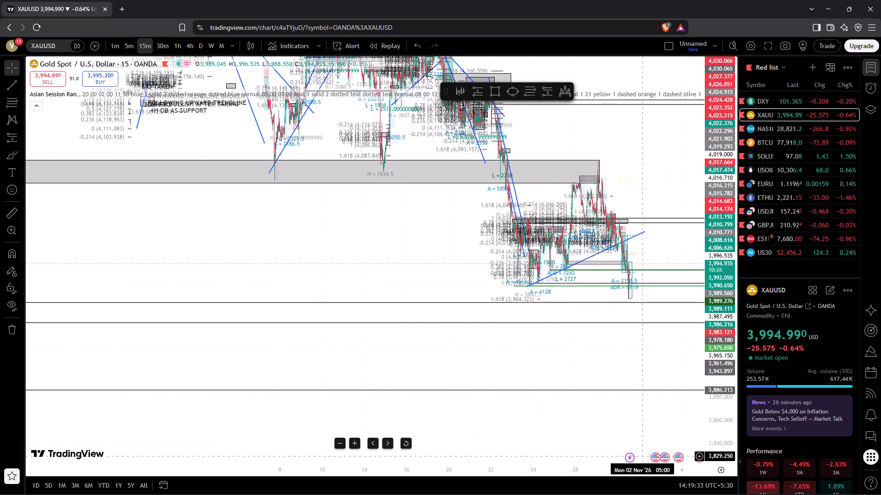
left_click_drag(646, 457, 654, 459)
Switch XAUUSD to the 30-minute chart and examine the July lows and the horizontal support levels drawn from them.
left_click(160, 47)
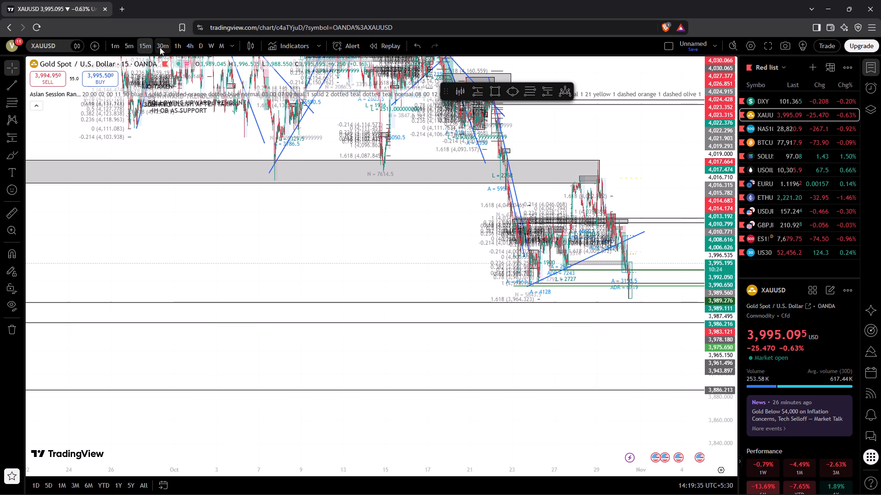
left_click(325, 282)
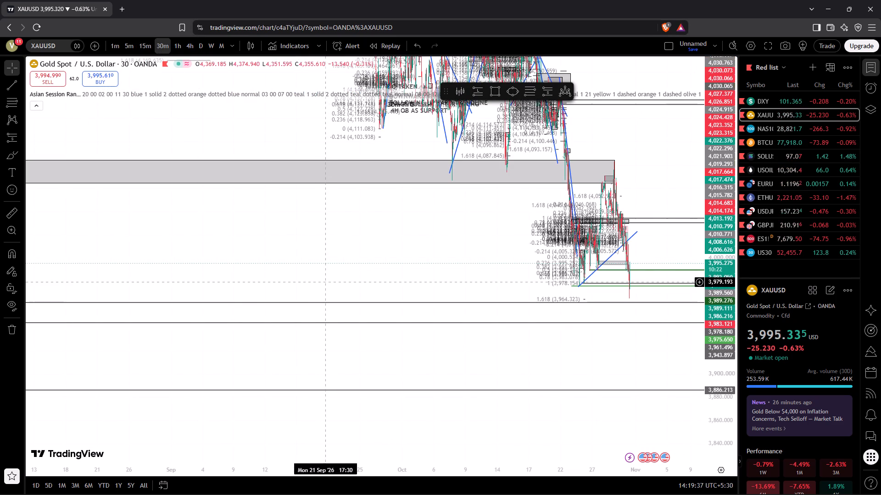
left_click_drag(267, 278, 430, 260)
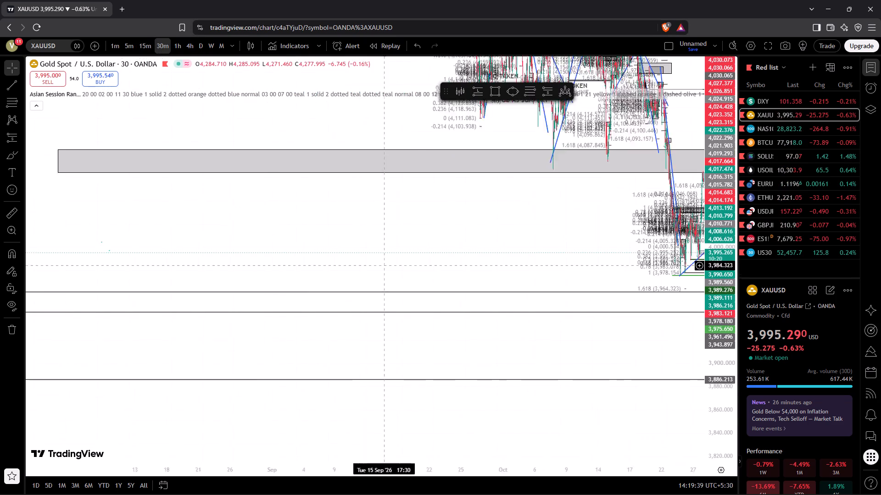
left_click_drag(430, 260, 637, 204)
left_click_drag(384, 205, 426, 221)
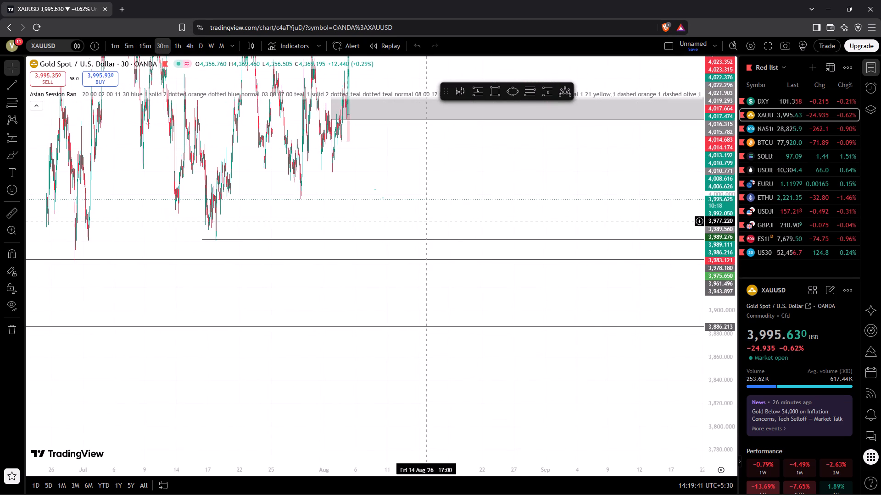
left_click_drag(426, 221, 434, 235)
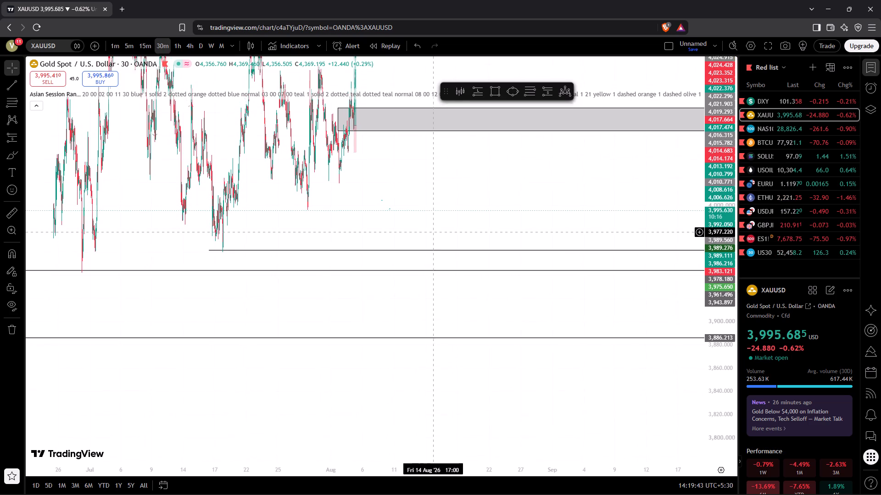
left_click_drag(434, 235, 420, 256)
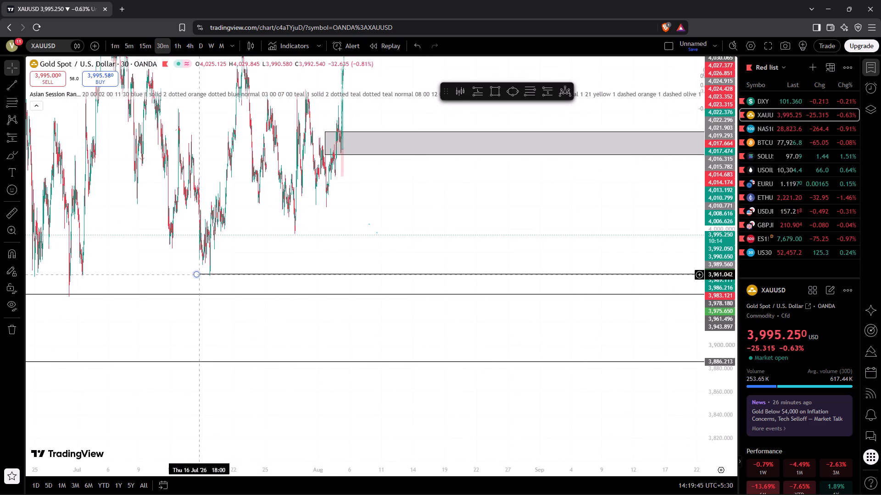
left_click(197, 275)
left_click(201, 310)
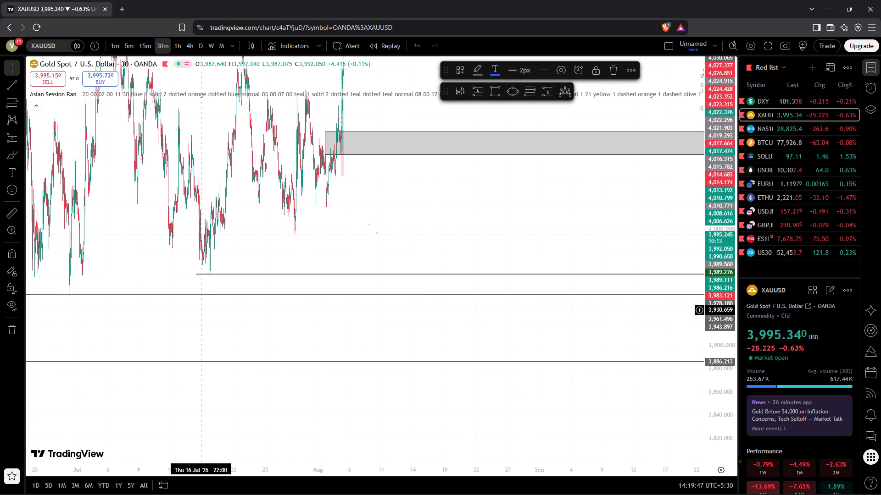
left_click_drag(297, 242, 238, 256)
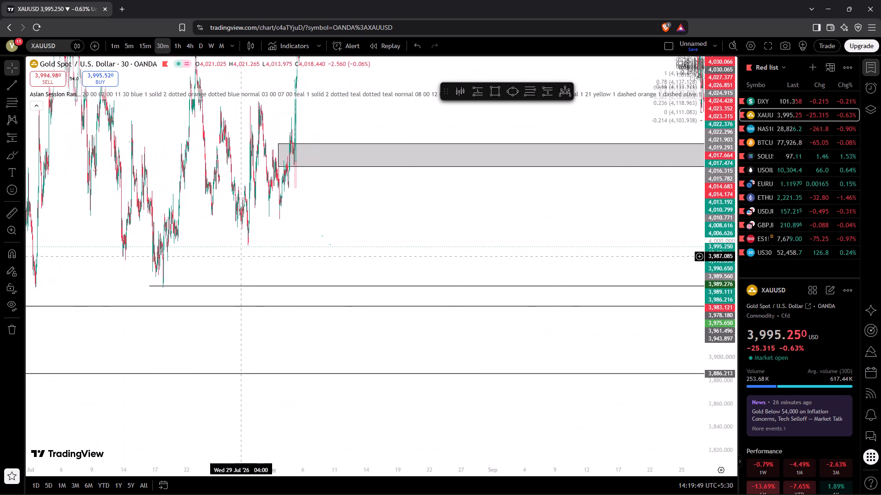
left_click_drag(238, 256, 227, 307)
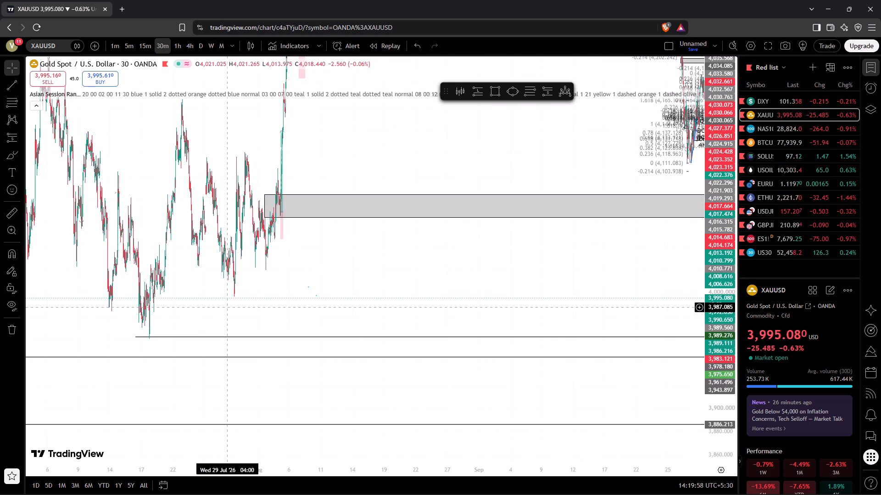
Follow the XAUUSD support zone and levels forward from the August rally to the late-October candles.
left_click_drag(284, 296, 157, 321)
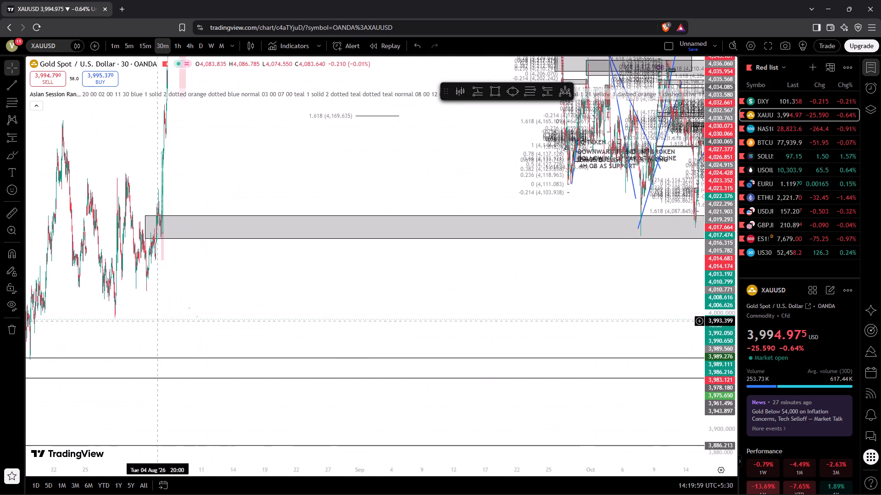
left_click_drag(251, 269, 126, 287)
left_click_drag(281, 336, 217, 353)
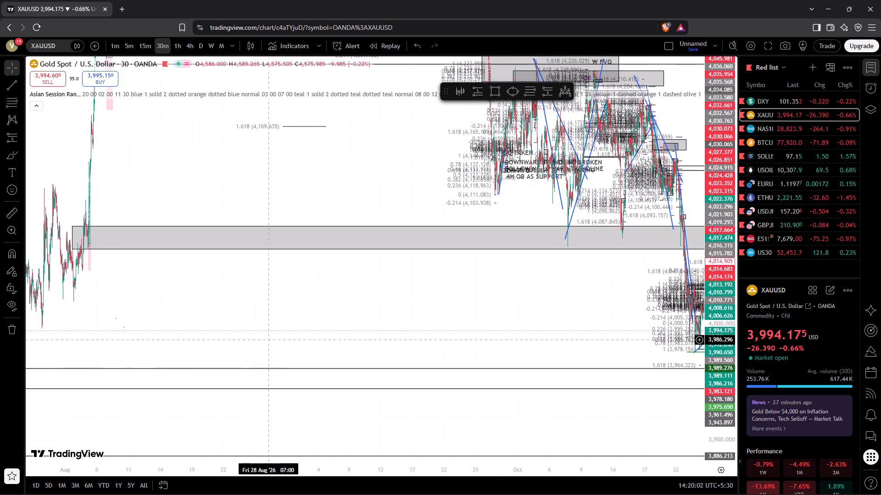
left_click_drag(217, 353, 0, 310)
left_click_drag(329, 274, 208, 374)
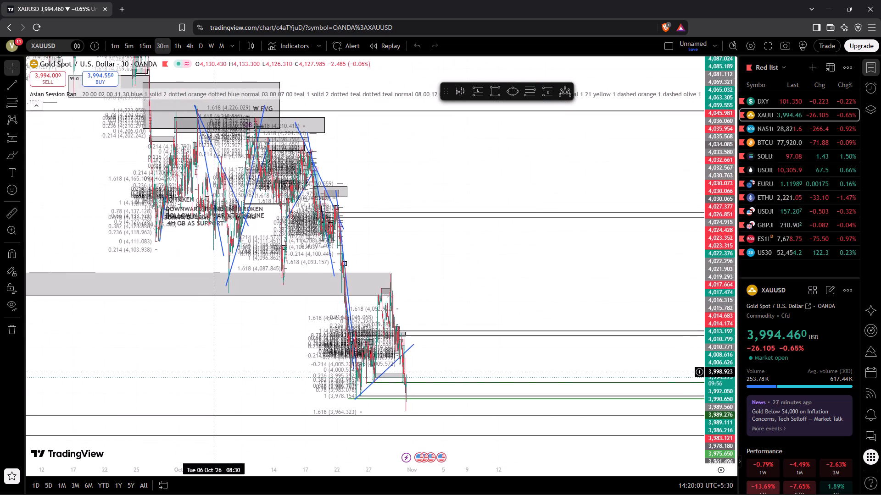
left_click_drag(208, 374, 152, 381)
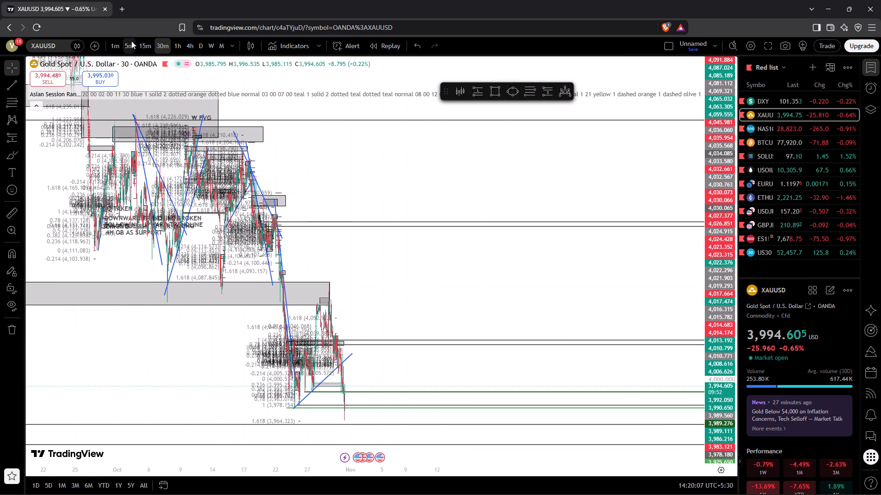
Compare the June and July XAUUSD lows and their support lines again, and return to the late-October decline.
left_click_drag(142, 347, 578, 217)
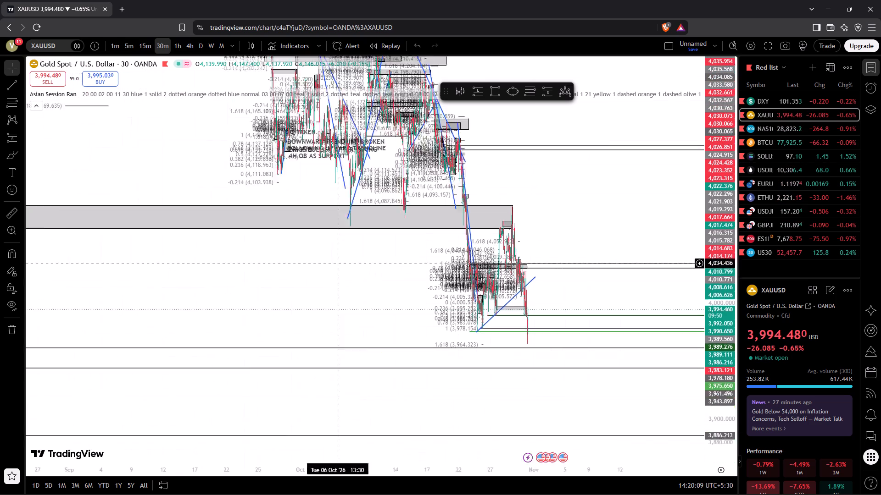
left_click_drag(578, 217, 589, 216)
left_click_drag(335, 262, 558, 289)
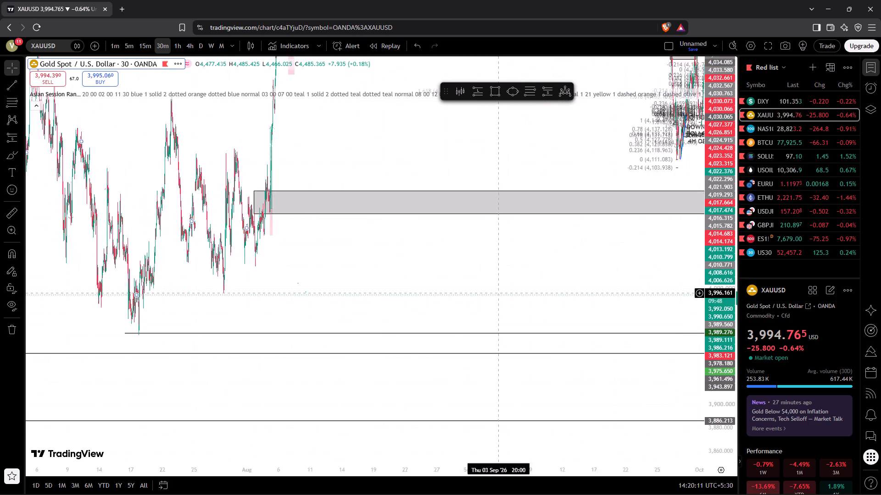
left_click_drag(558, 289, 612, 280)
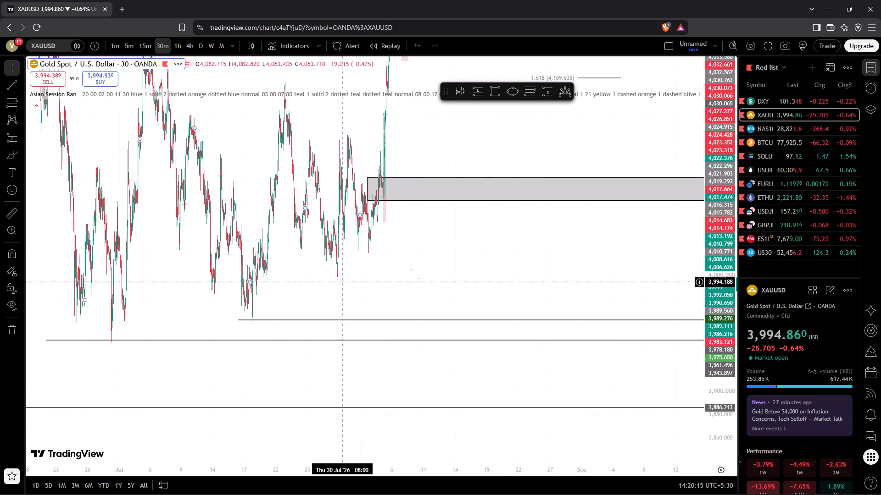
left_click_drag(252, 375, 594, 205)
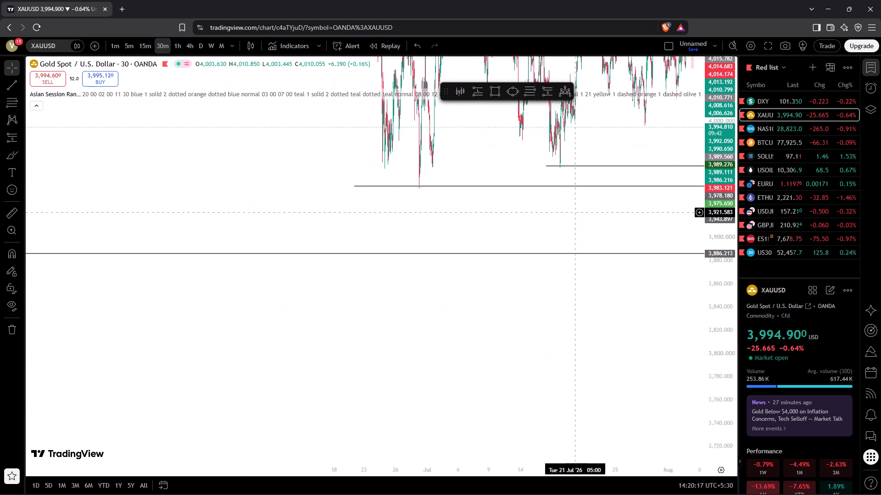
left_click_drag(594, 205, 733, 259)
left_click_drag(268, 351, 771, 263)
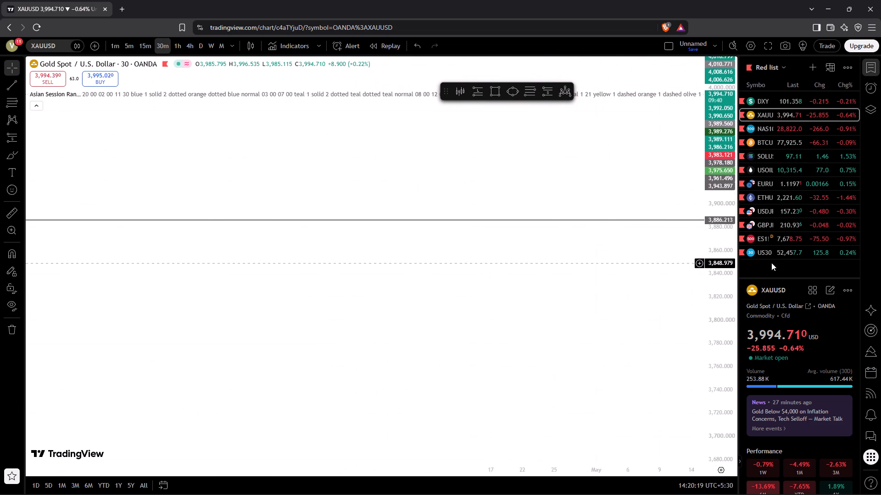
left_click_drag(771, 263, 0, 438)
left_click_drag(510, 279, 395, 314)
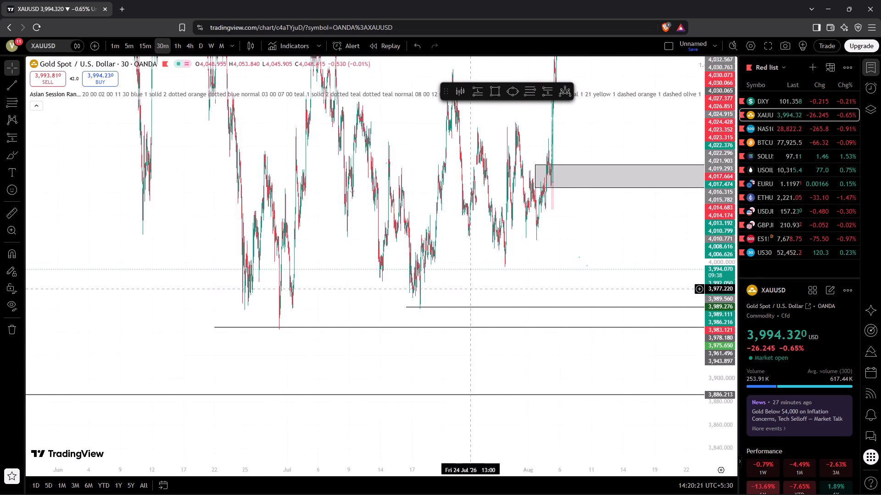
left_click_drag(395, 314, 0, 420)
left_click_drag(435, 419, 0, 274)
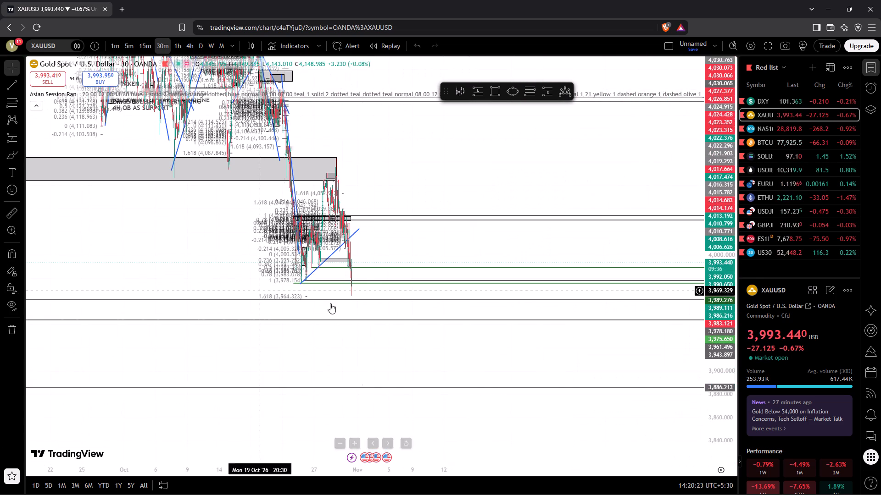
left_click_drag(335, 359, 473, 403)
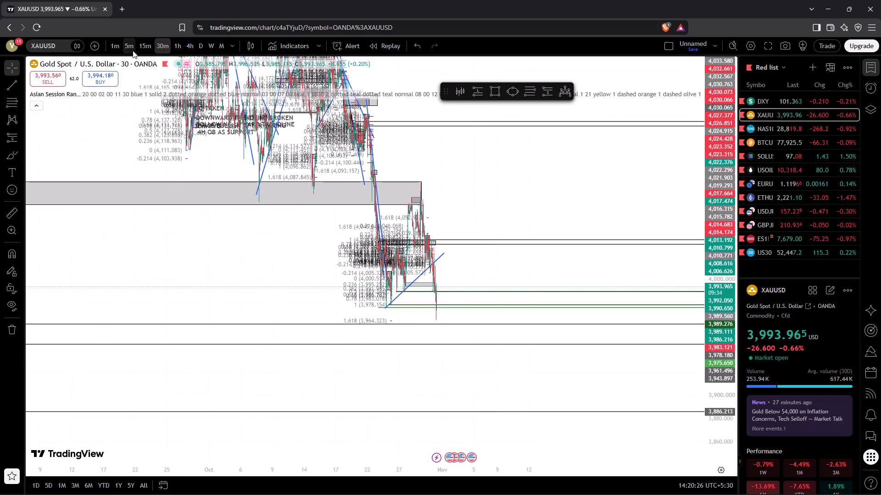
Switch XAUUSD back to the 5-minute chart and examine the 30 October drop and rebound around the session ranges at closer scale.
left_click(128, 43)
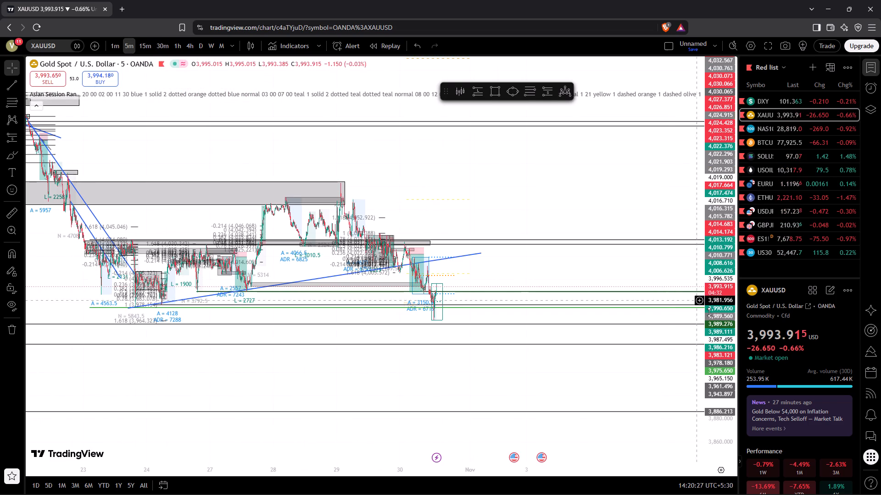
left_click_drag(717, 309, 663, 56)
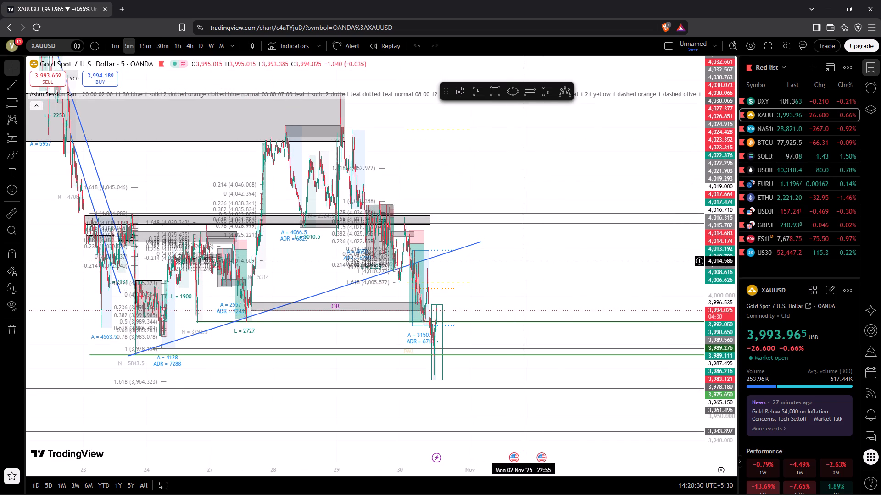
left_click_drag(524, 261, 591, 256)
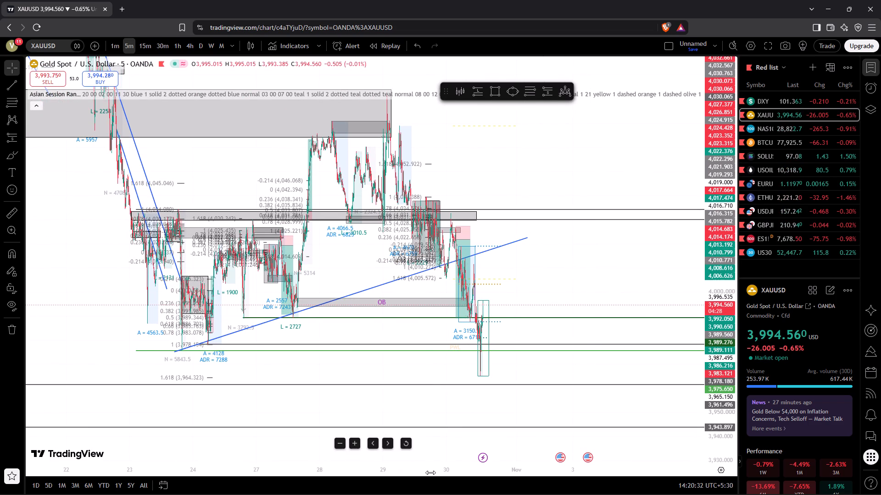
left_click_drag(430, 473, 243, 494)
left_click_drag(450, 248, 547, 226)
left_click_drag(385, 472, 128, 494)
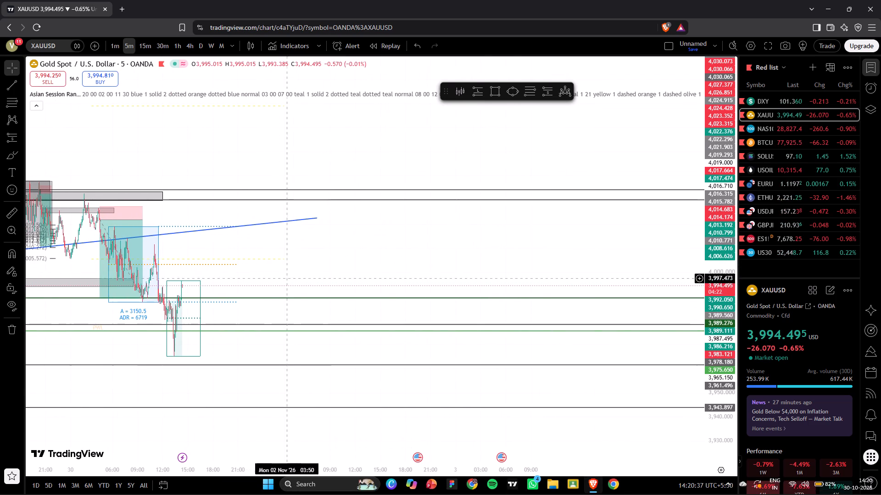
left_click_drag(296, 266, 497, 215)
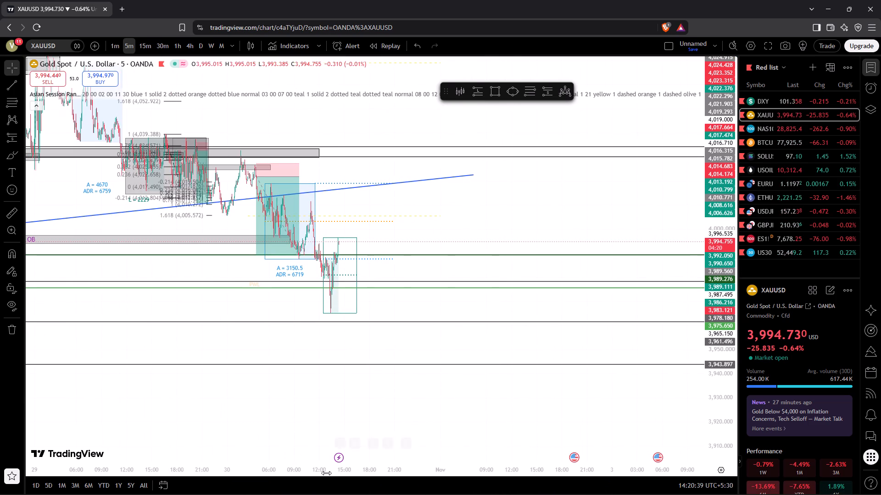
left_click_drag(327, 472, 133, 494)
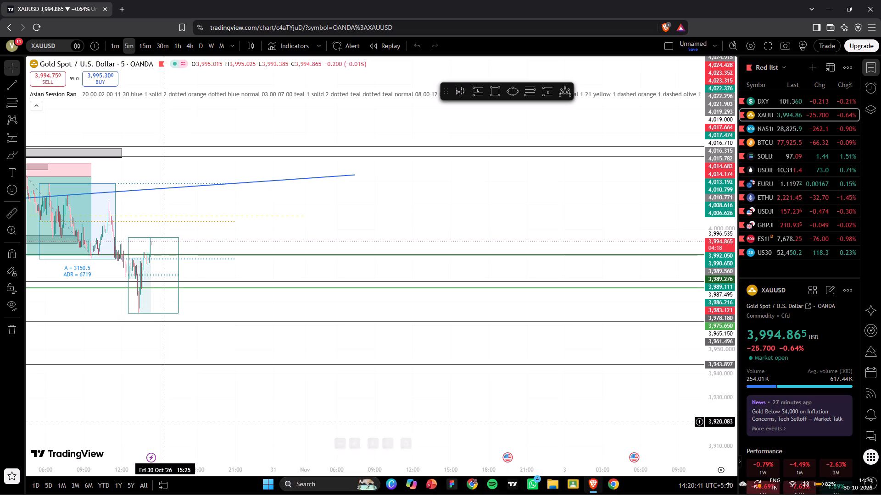
left_click_drag(184, 401, 449, 436)
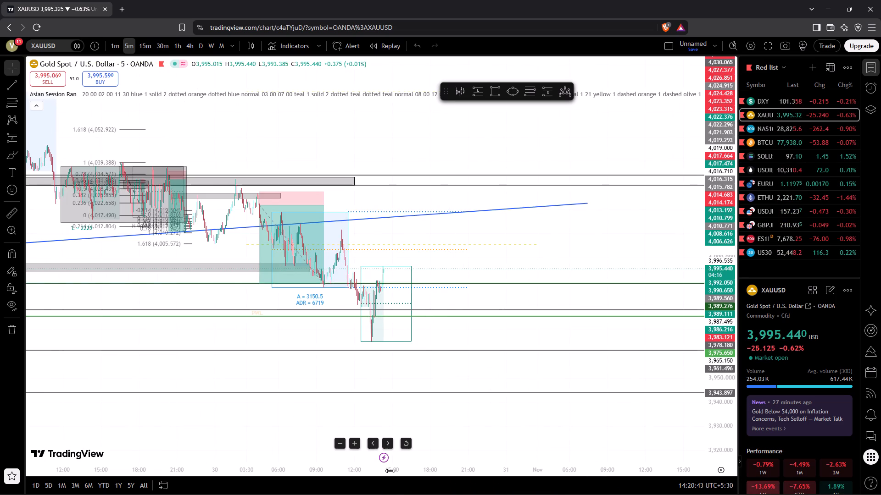
left_click_drag(390, 471, 338, 478)
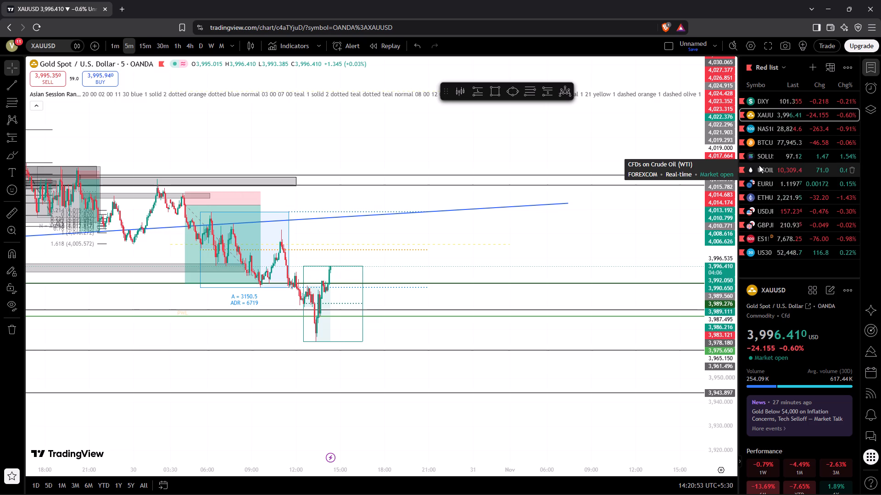
Open the USOIL 5-minute chart from the watchlist and examine the marked zones and trendlines across the 21 to 30 October price action.
left_click(759, 165)
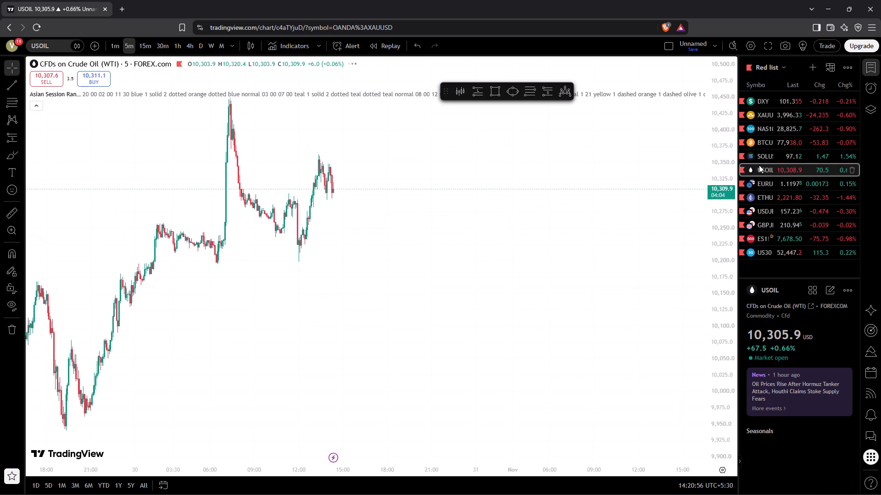
left_click_drag(409, 260, 495, 252)
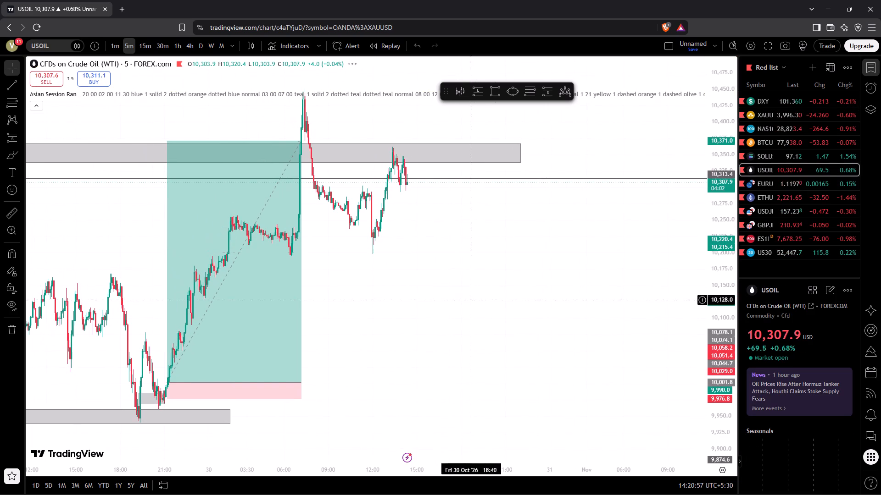
left_click(411, 457)
left_click(492, 319)
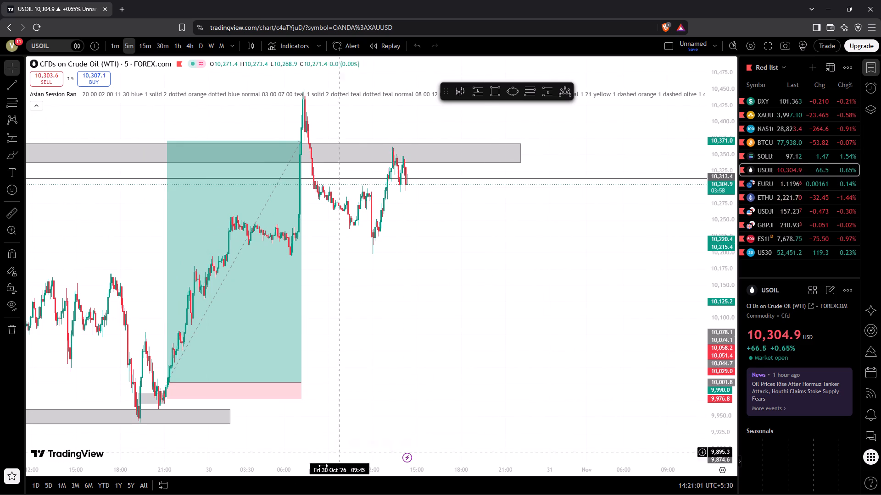
left_click_drag(294, 471, 504, 430)
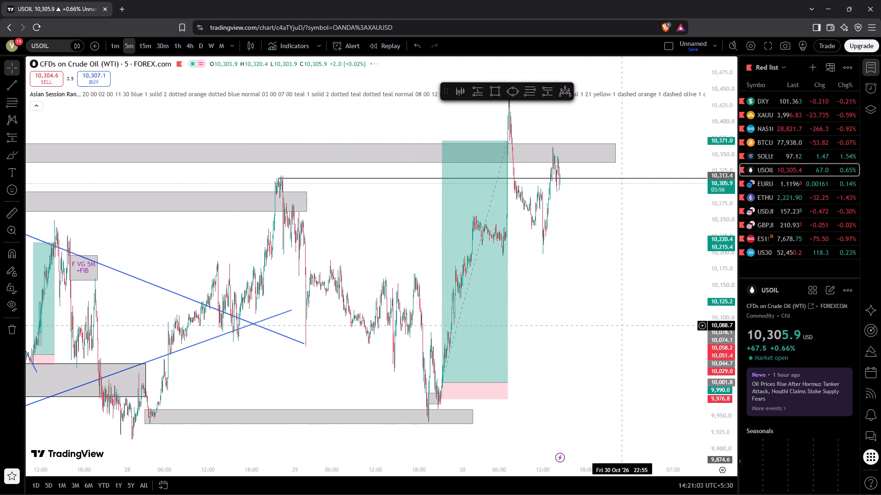
left_click_drag(714, 210, 755, 372)
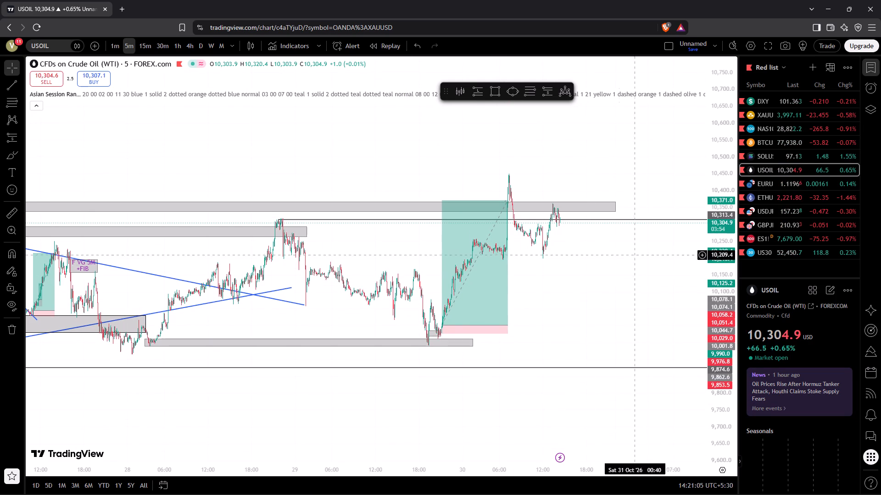
left_click_drag(559, 320, 610, 291)
left_click_drag(278, 472, 500, 493)
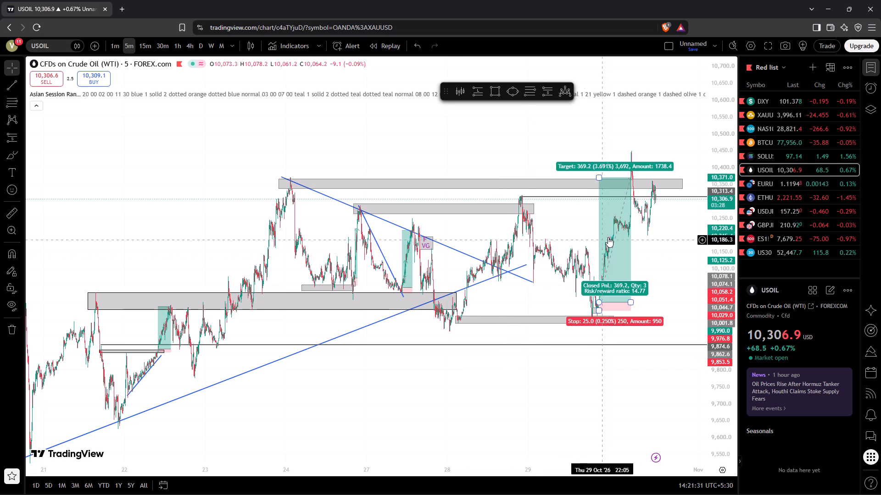
left_click_drag(496, 404, 369, 396)
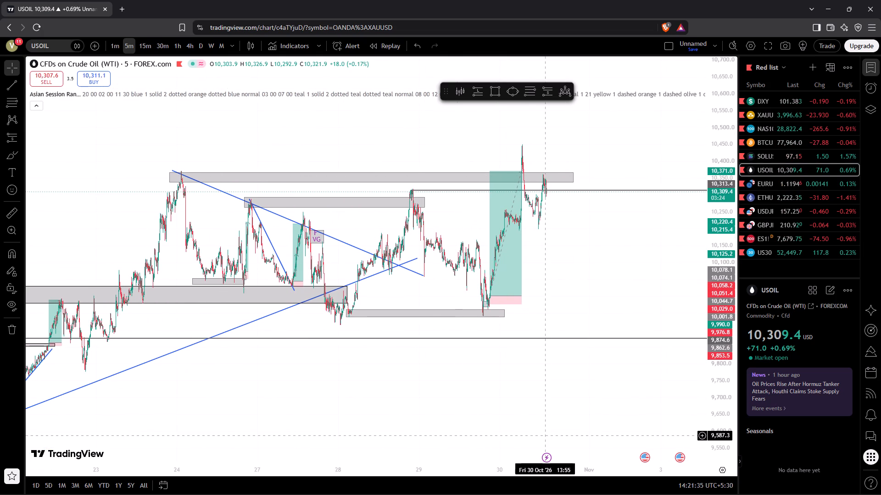
left_click_drag(522, 388, 516, 389)
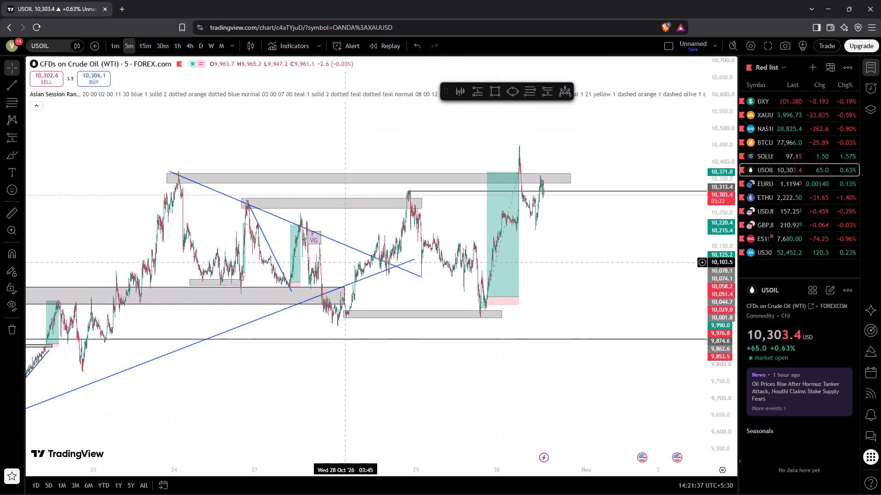
Examine the 29–30 October USOIL rally at closer scale, around the long position and the grey zone near the recent highs.
left_click_drag(490, 466, 213, 494)
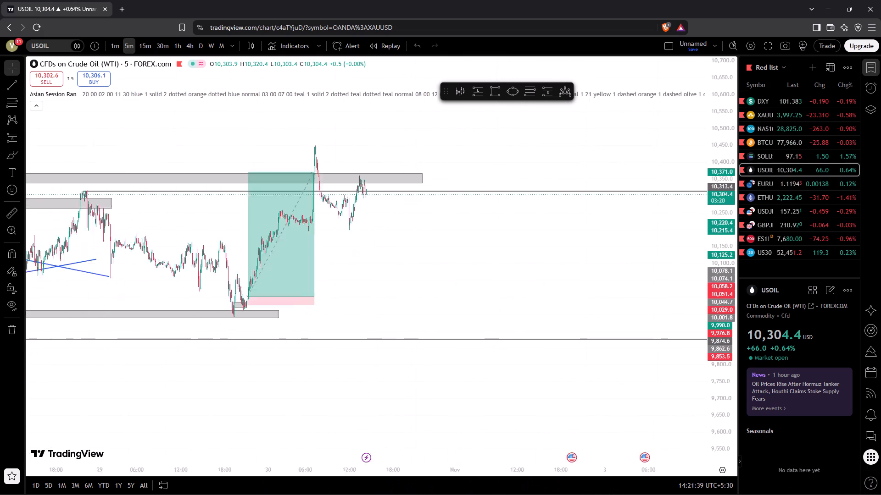
left_click_drag(213, 494, 200, 494)
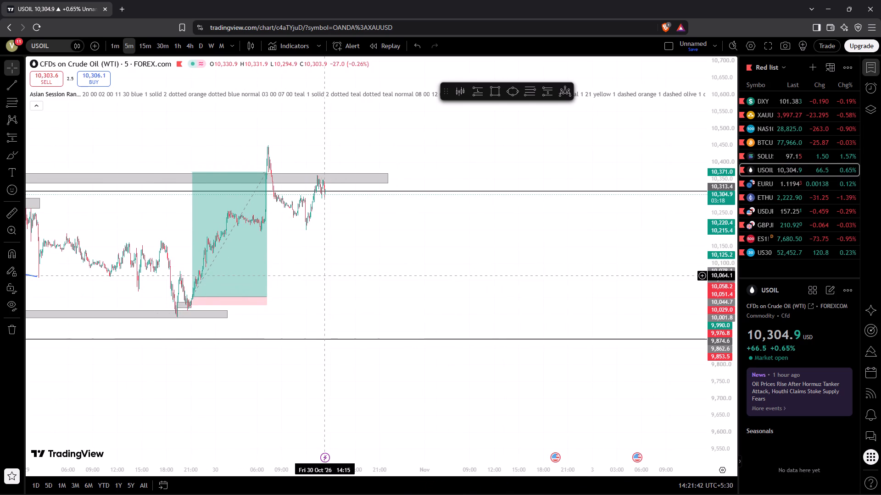
left_click_drag(324, 275, 529, 284)
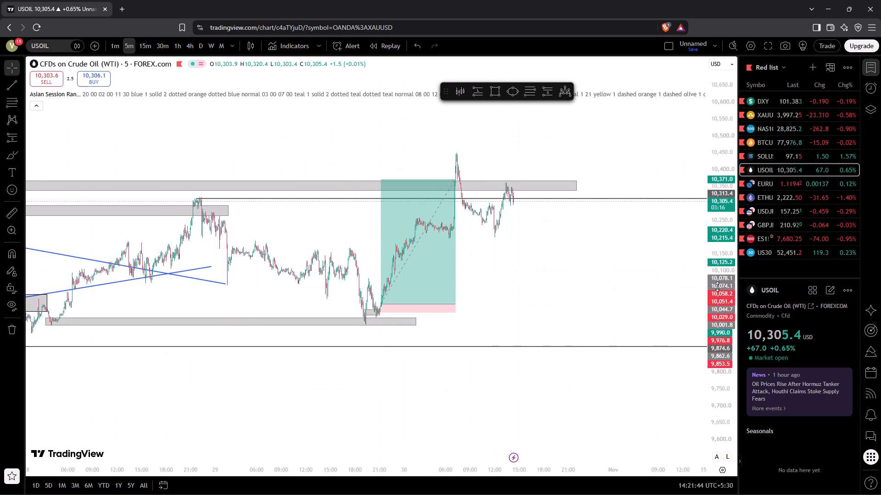
left_click_drag(717, 287, 705, 105)
left_click_drag(558, 257, 612, 287)
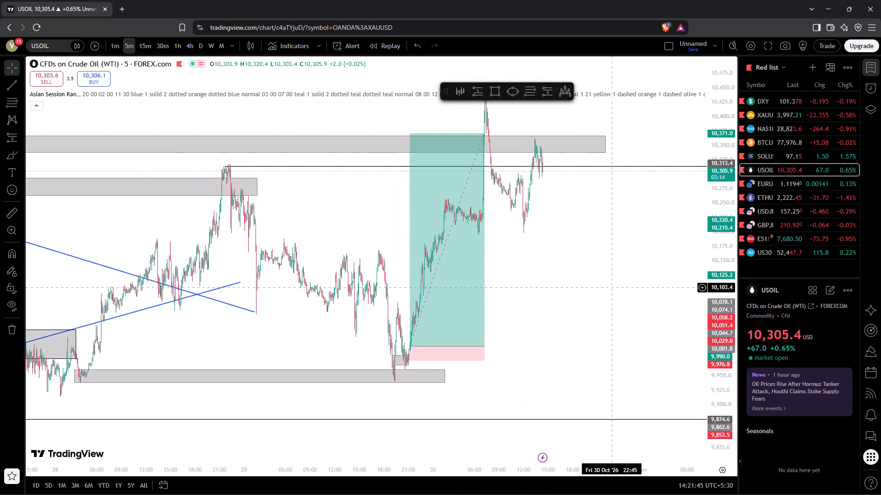
left_click_drag(494, 470, 274, 494)
left_click_drag(340, 274, 531, 258)
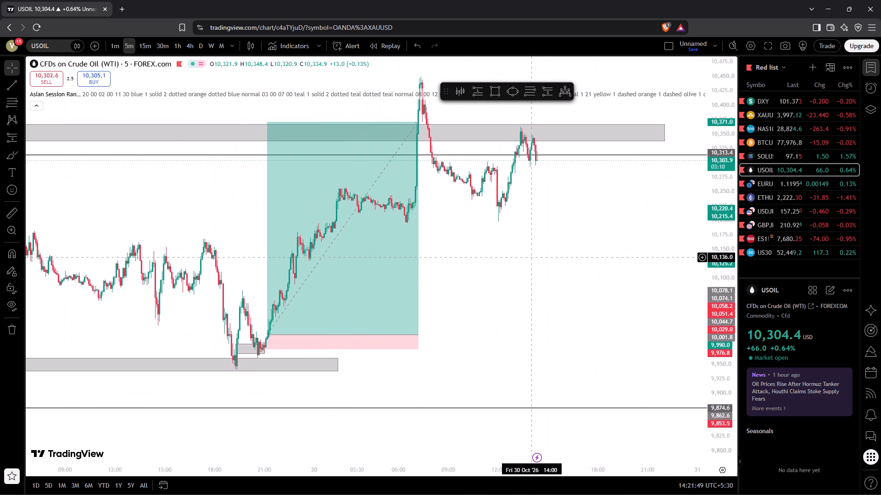
left_click_drag(531, 258, 536, 281)
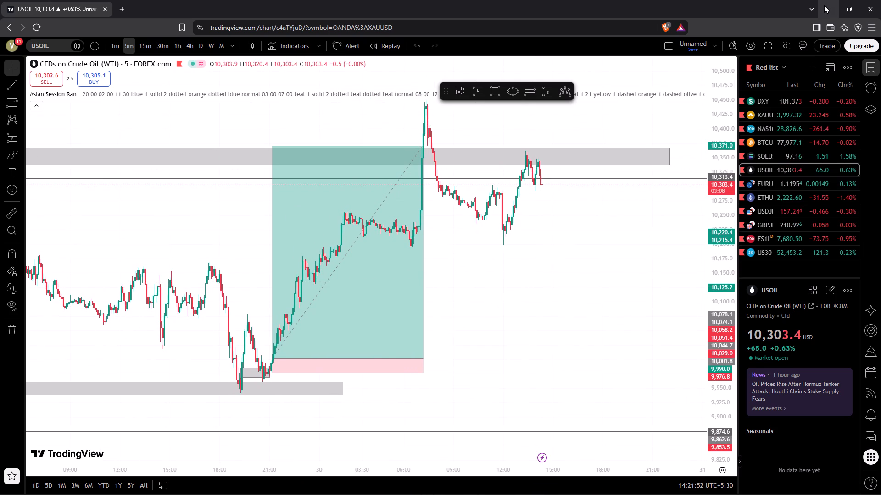
Minimize the browser window to reveal the desktop.
left_click(823, 5)
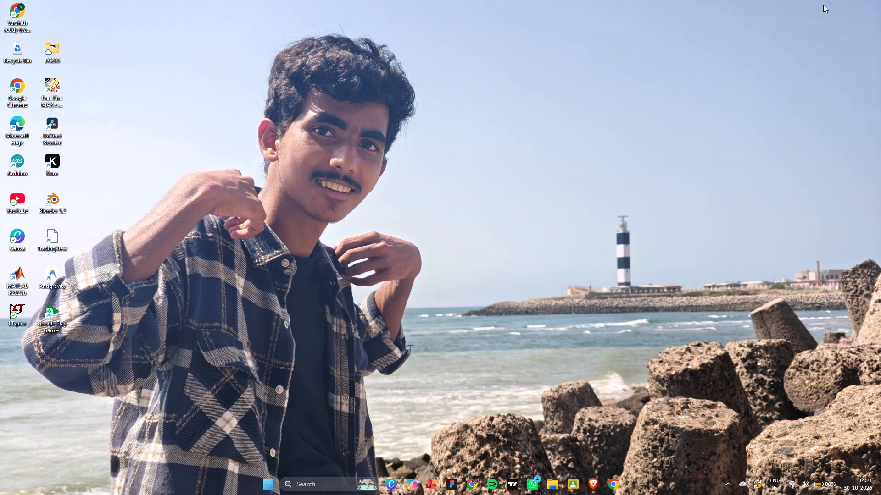